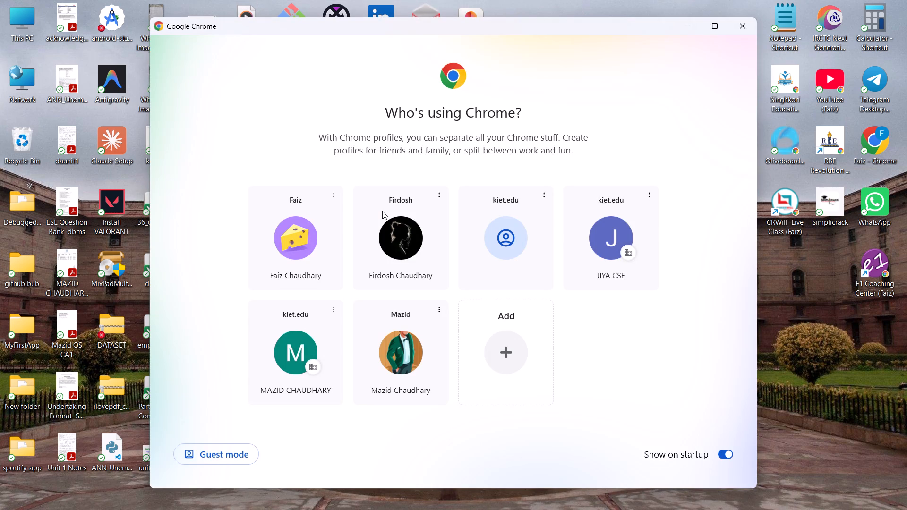
Open the Firdosh browser profile and go to Apollo's Find people page.
{"action": "left_click", "coordinate": [399, 224]}
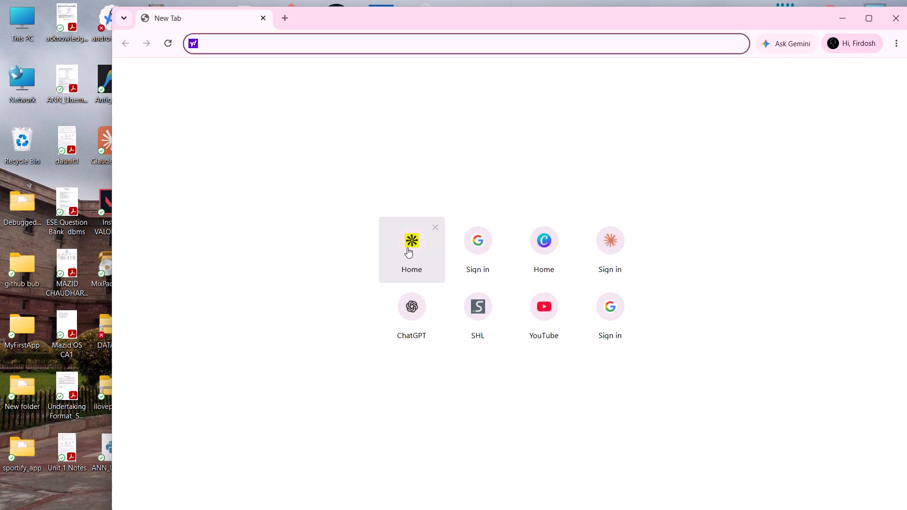
{"action": "left_click", "coordinate": [407, 247]}
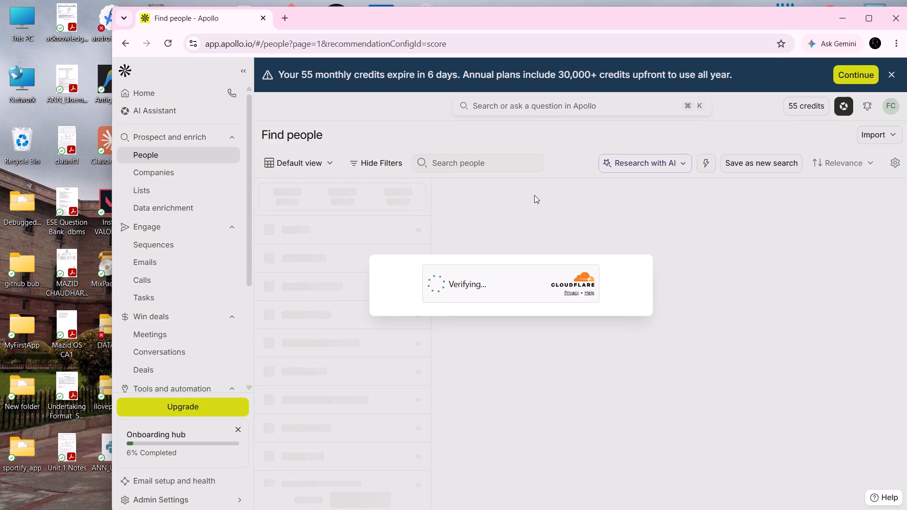
{"action": "right_click_drag", "start_coordinate": [534, 195], "coordinate": [532, 204]}
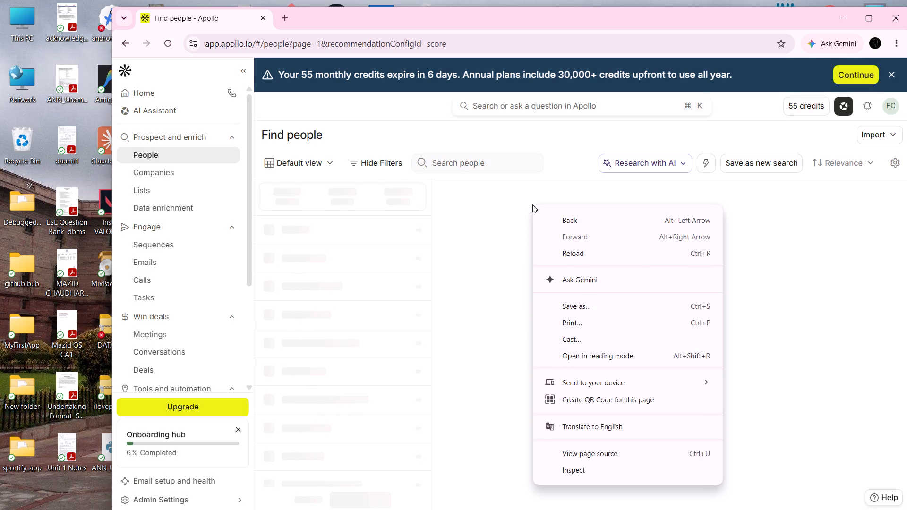
{"action": "left_click", "coordinate": [481, 220]}
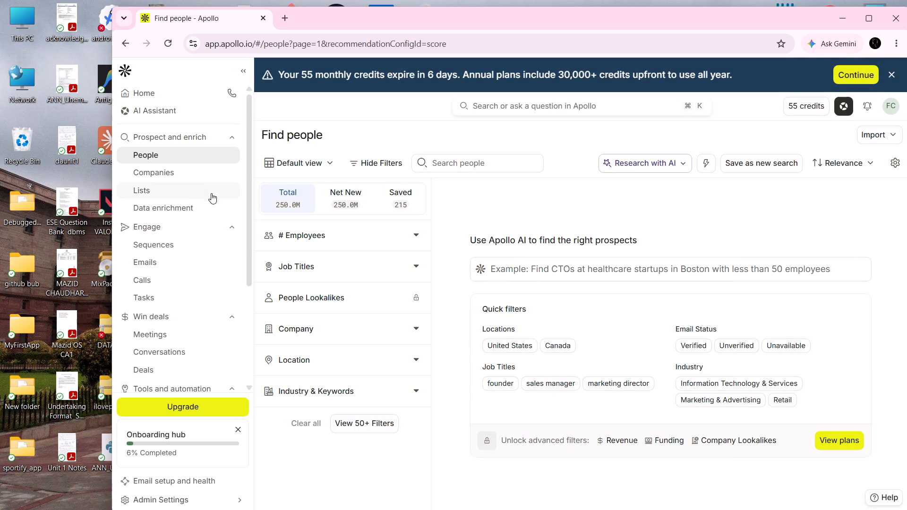
{"action": "left_click", "coordinate": [213, 161]}
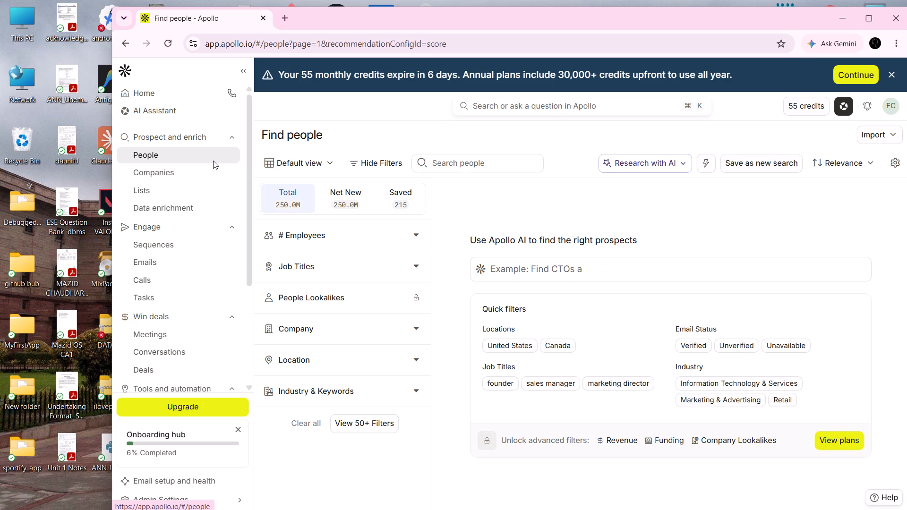
Examine the Job Titles and # Employees filter options and the account menu on the Find people page.
{"action": "left_click", "coordinate": [417, 261]}
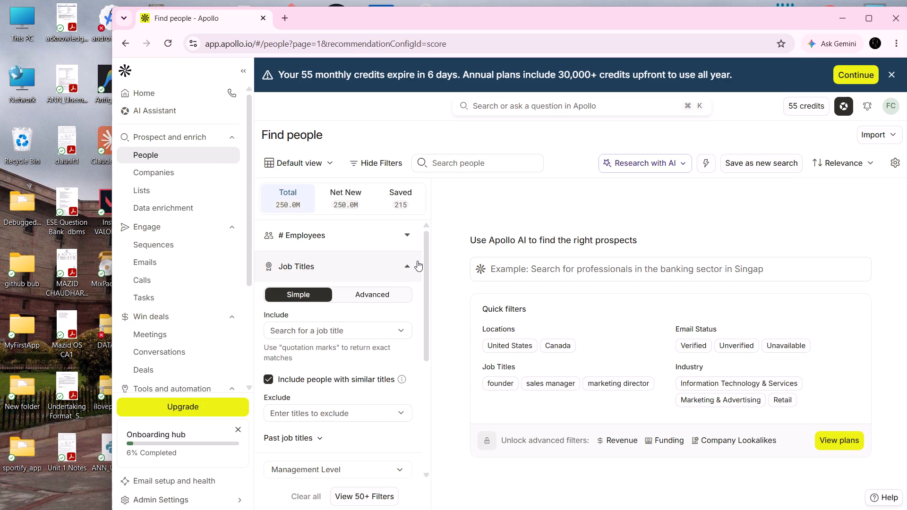
{"action": "left_click", "coordinate": [408, 259]}
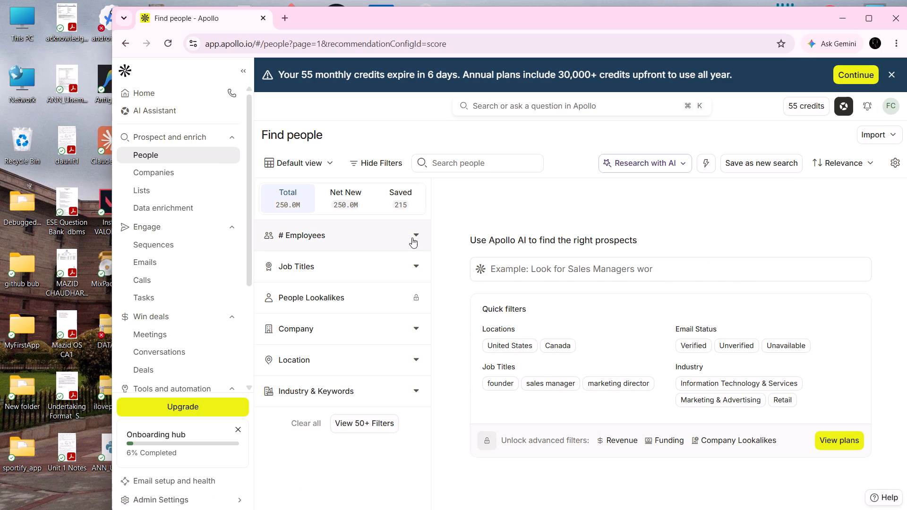
{"action": "left_click", "coordinate": [415, 237]}
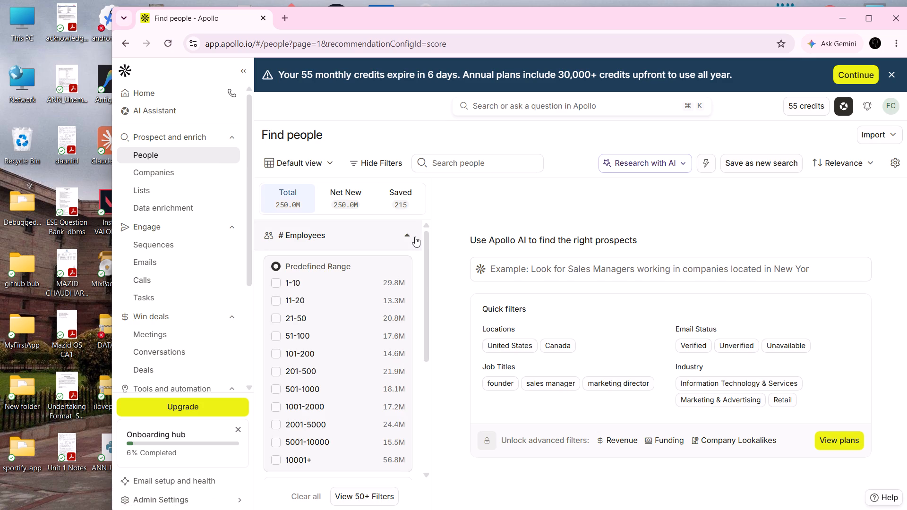
{"action": "left_click", "coordinate": [408, 231]}
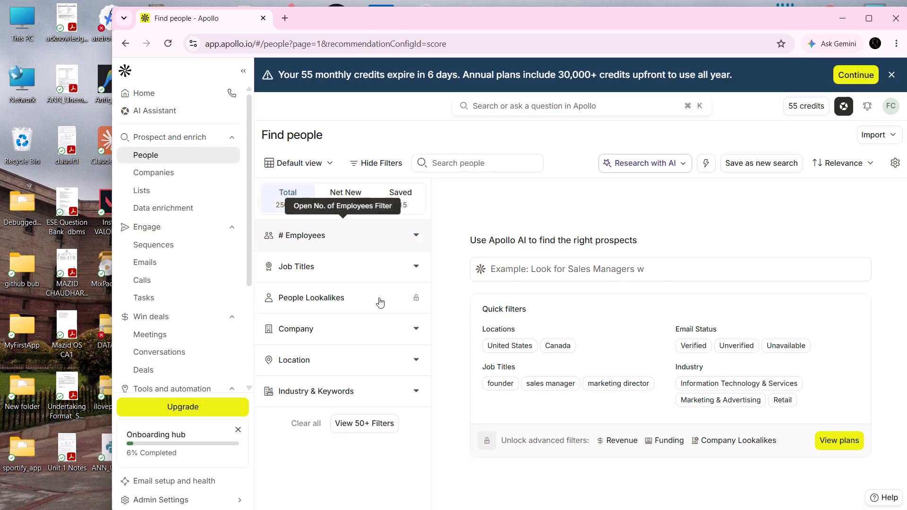
{"action": "scroll", "coordinate": [375, 380], "scroll_direction": "down", "scroll_amount": 5}
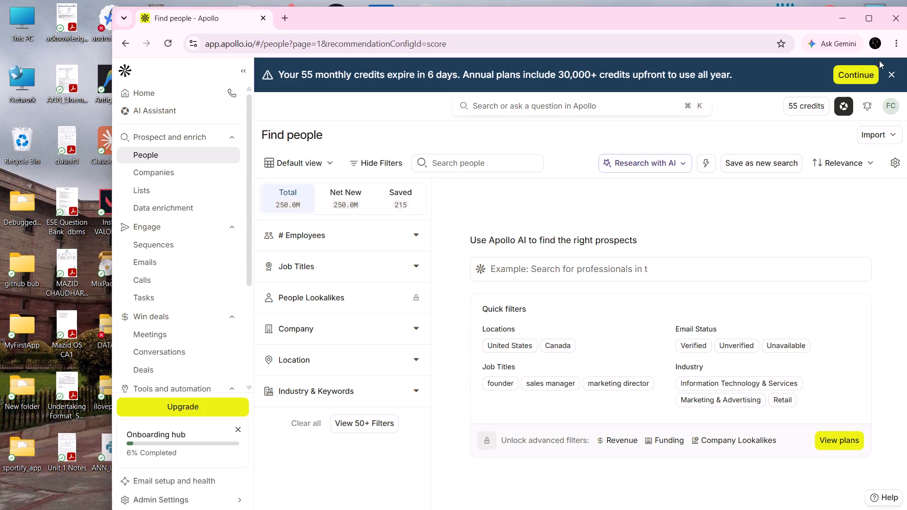
{"action": "left_click", "coordinate": [888, 113]}
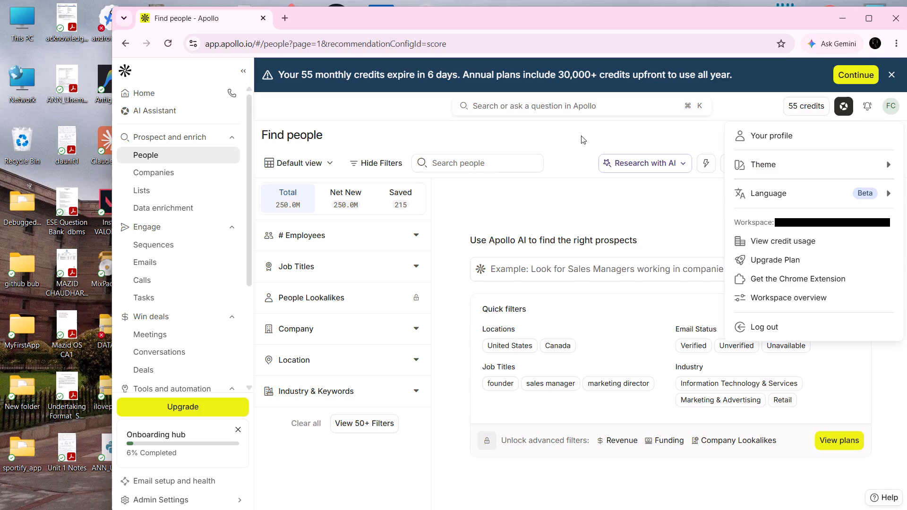
{"action": "left_click", "coordinate": [563, 137]}
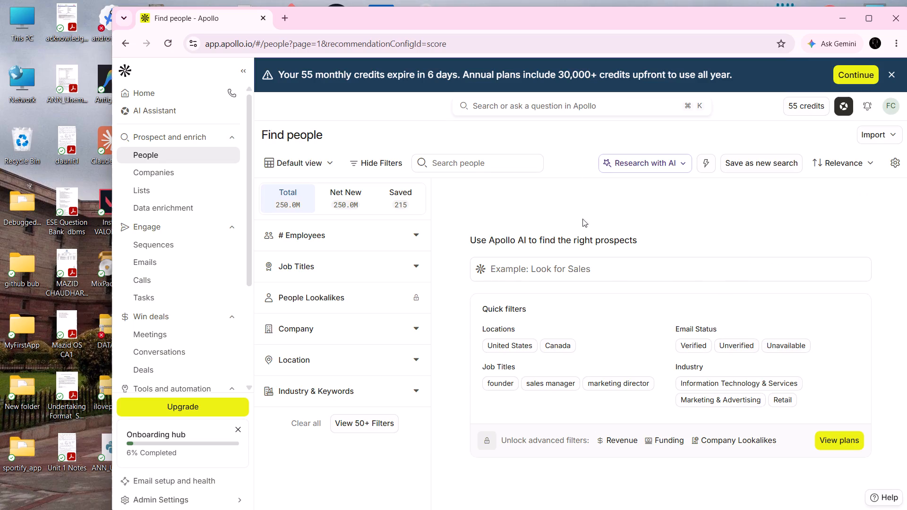
{"action": "scroll", "coordinate": [643, 408], "scroll_direction": "down", "scroll_amount": 5}
{"action": "scroll", "coordinate": [643, 408], "scroll_direction": "up", "scroll_amount": 5}
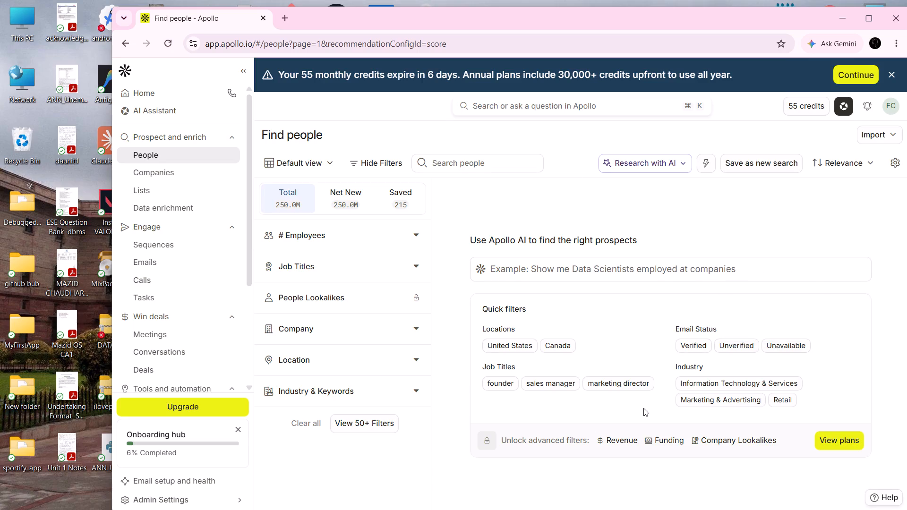
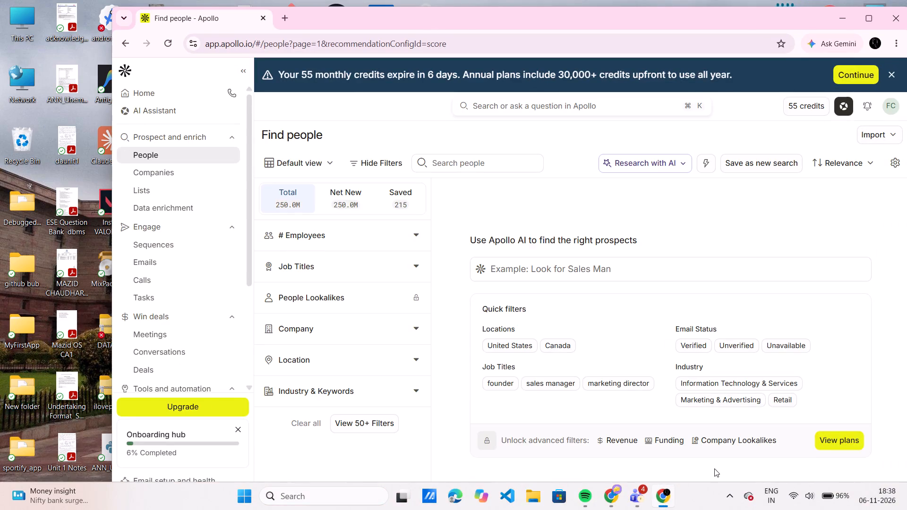
Open the account menu on the Find people page to view its profile and workspace options.
{"action": "left_click", "coordinate": [892, 109]}
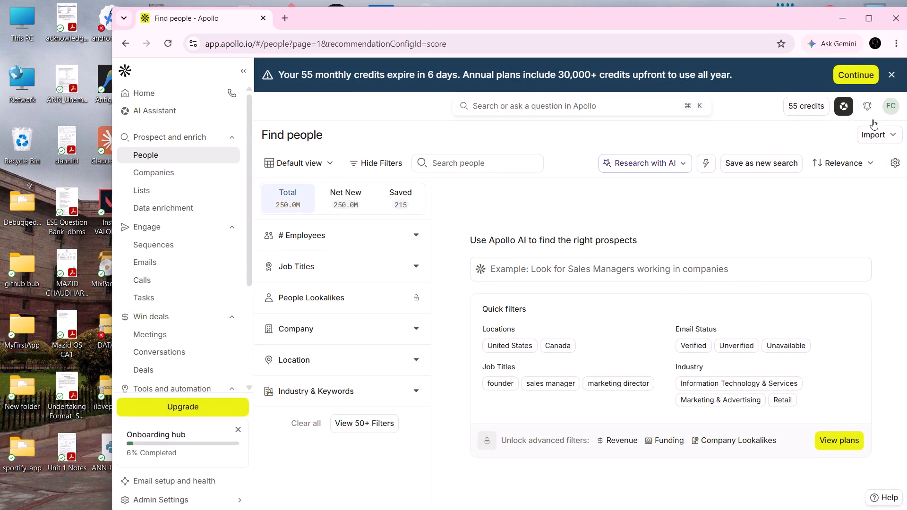
{"action": "left_click", "coordinate": [892, 108]}
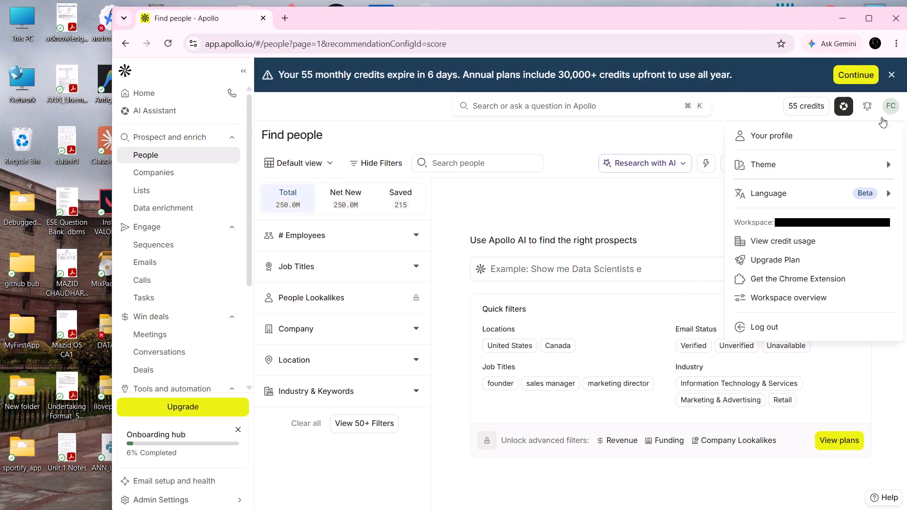
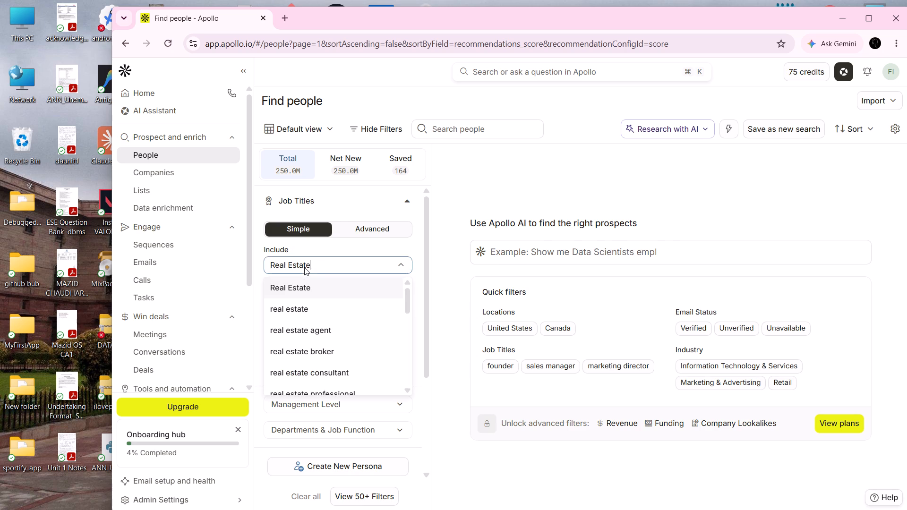
Add Real Estate as an included job title in the people search filters.
{"action": "left_click", "coordinate": [303, 286]}
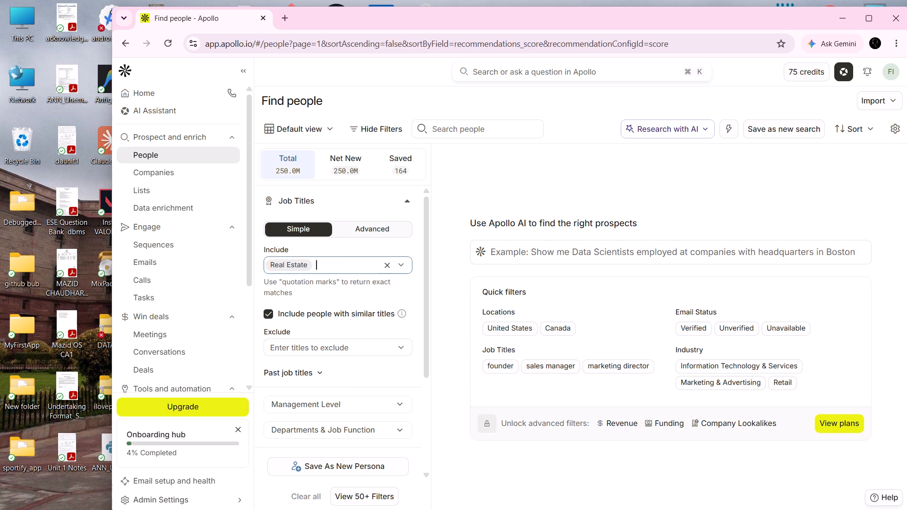
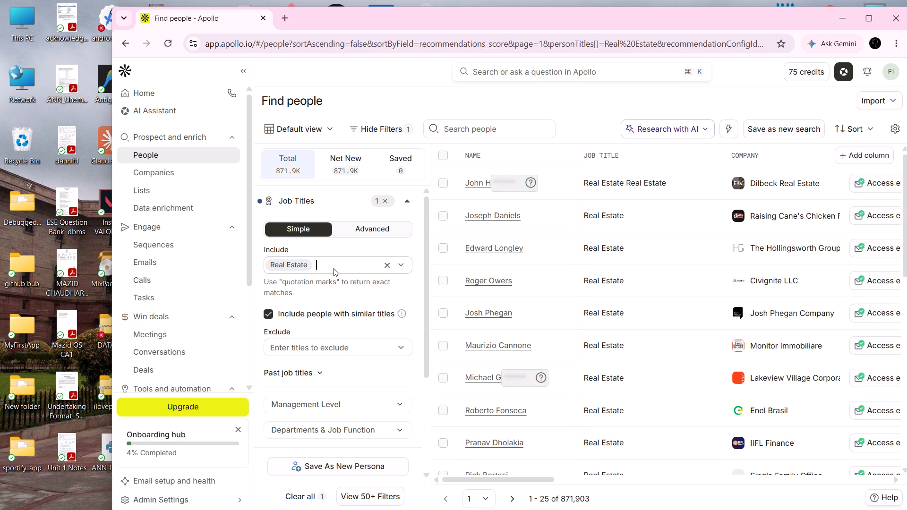
Add Commercial Real Estate as an included job title in the people search filters.
{"action": "key", "text": "ctrl+v"}
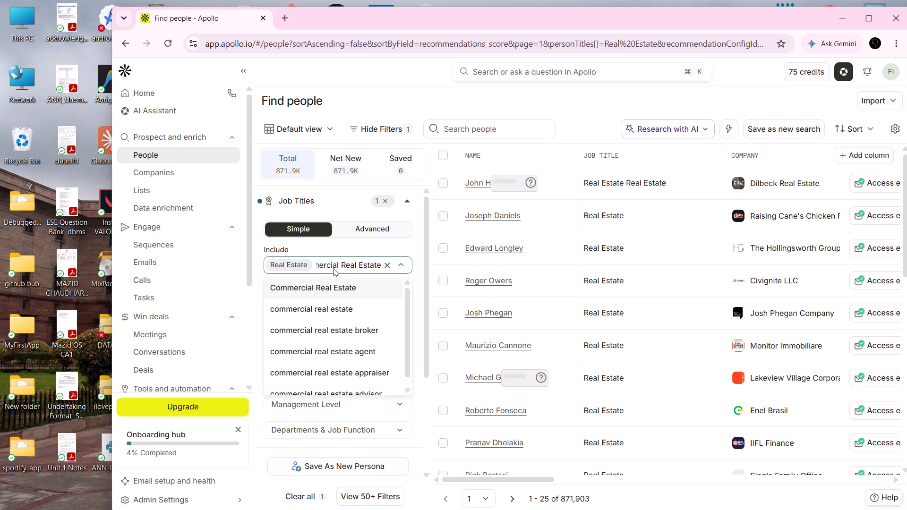
{"action": "left_click", "coordinate": [332, 287]}
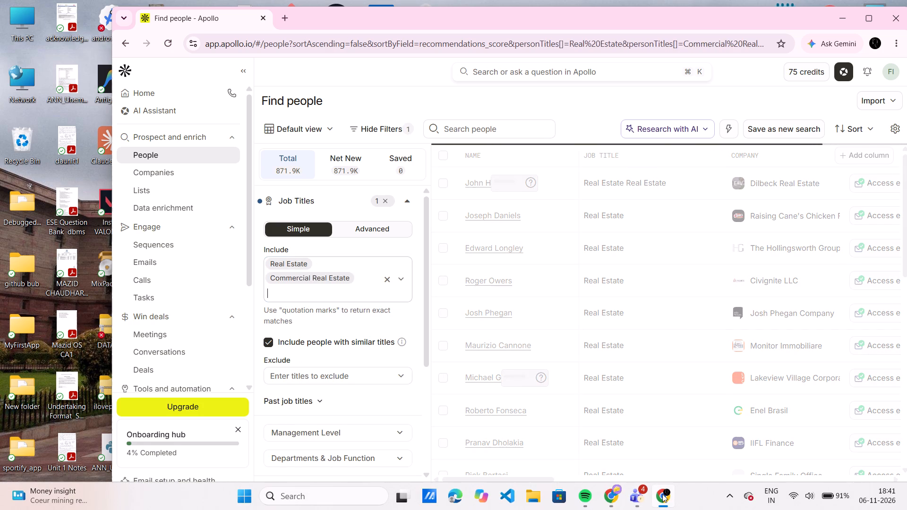
Minimize the browser window with the Apollo people search.
{"action": "left_click", "coordinate": [662, 494]}
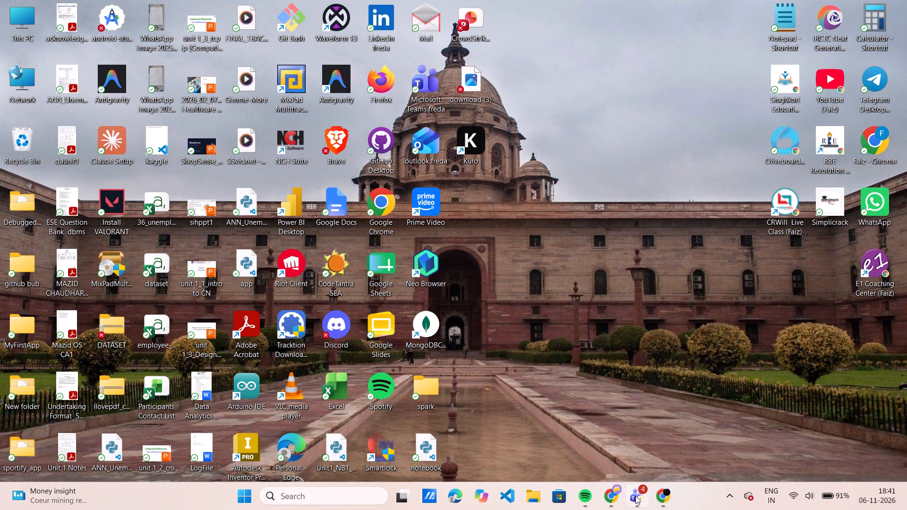
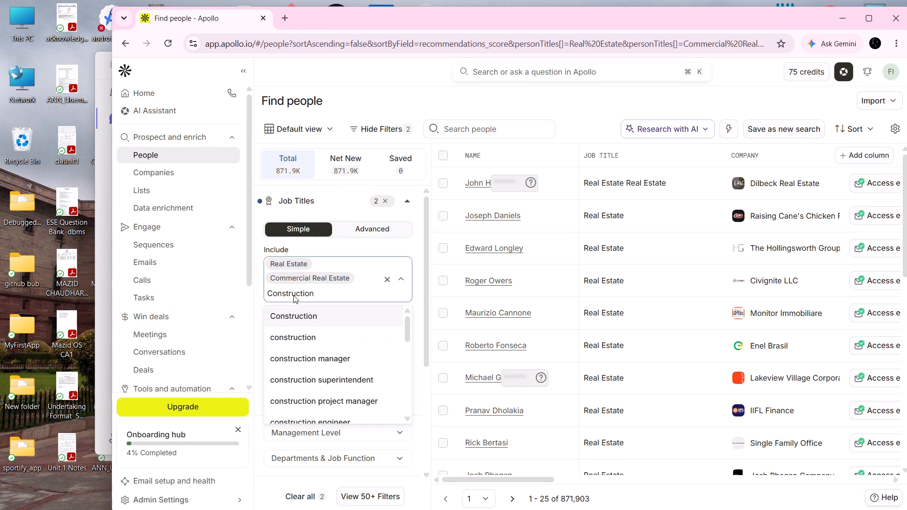
Add Construction as an included job title in the people search filters.
{"action": "left_click", "coordinate": [303, 316]}
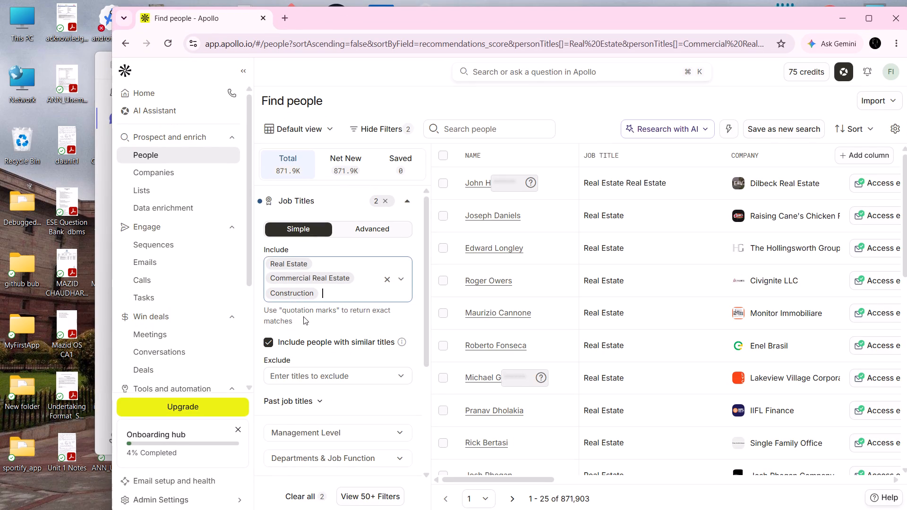
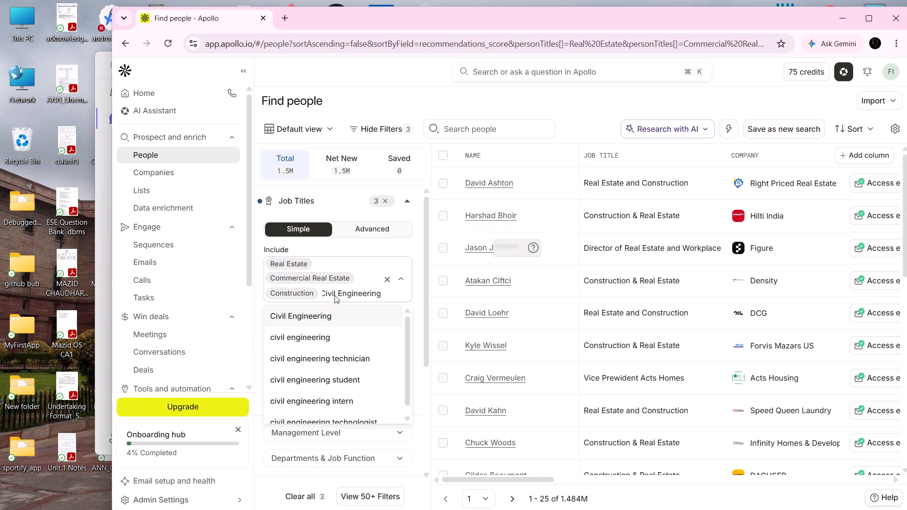
Add Civil Engineering as an included job title in the people search filters.
{"action": "left_click", "coordinate": [334, 310]}
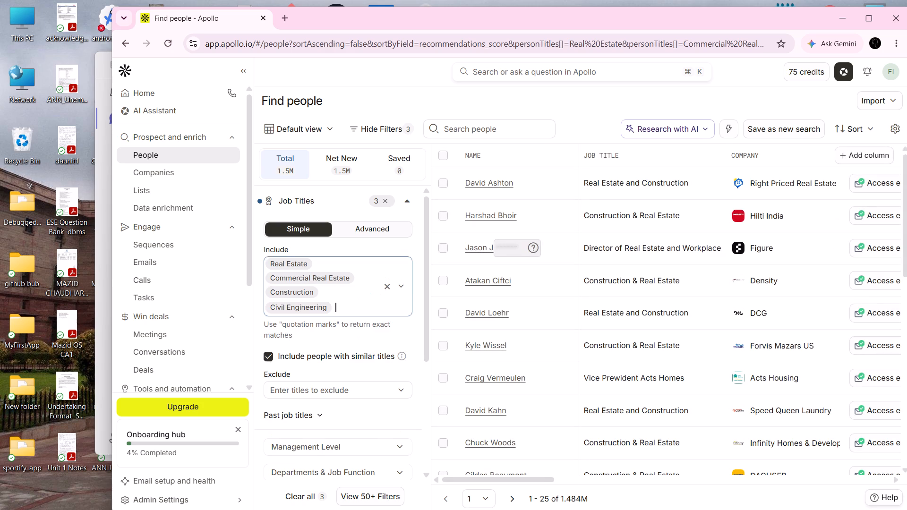
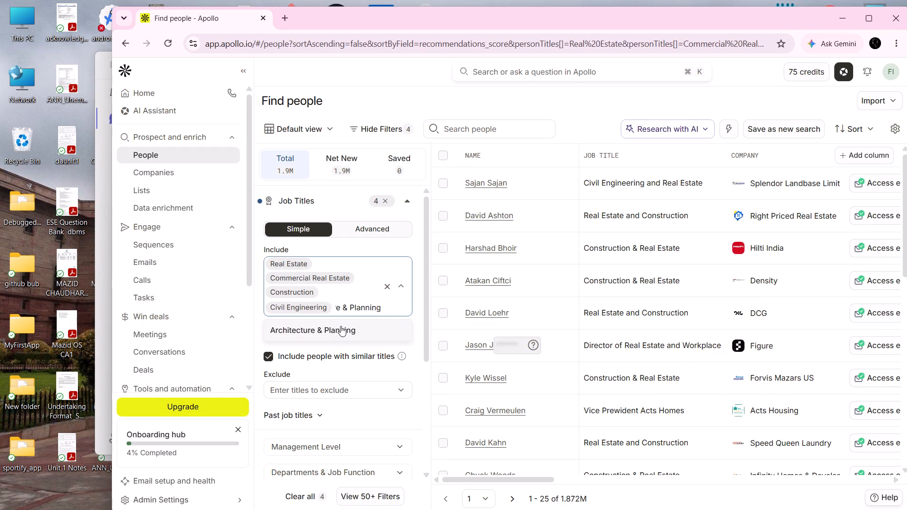
Add Architecture & Planning as an included job title in the people search filters.
{"action": "left_click", "coordinate": [341, 326]}
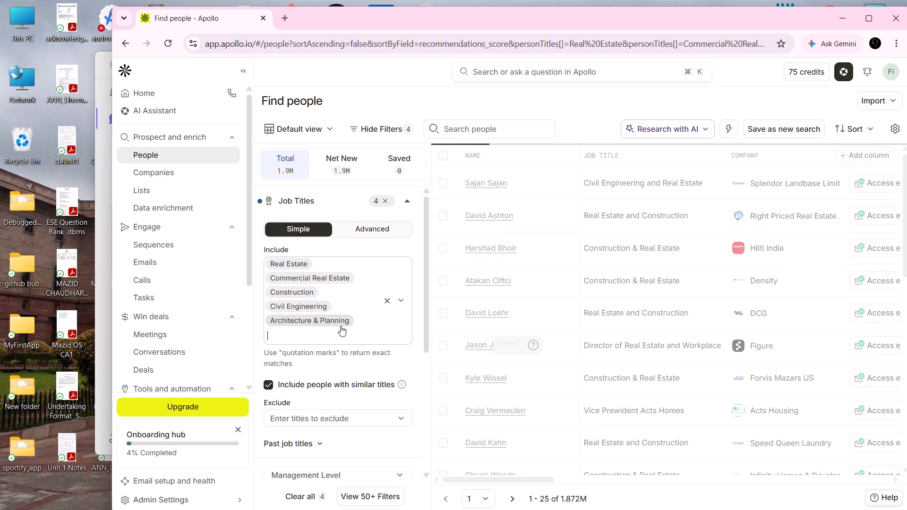
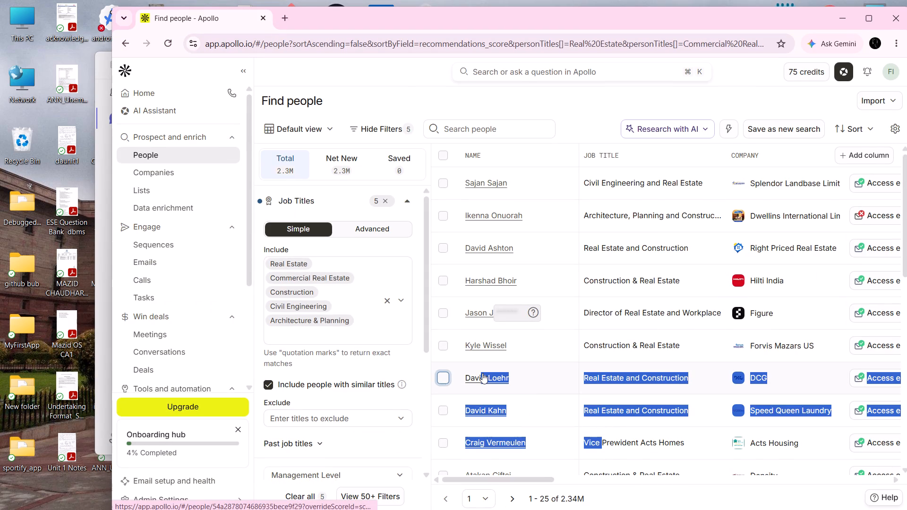
Add Building Materials as an included job title in the people search filters.
{"action": "key", "text": "ctrl+v"}
{"action": "left_click", "coordinate": [343, 331]}
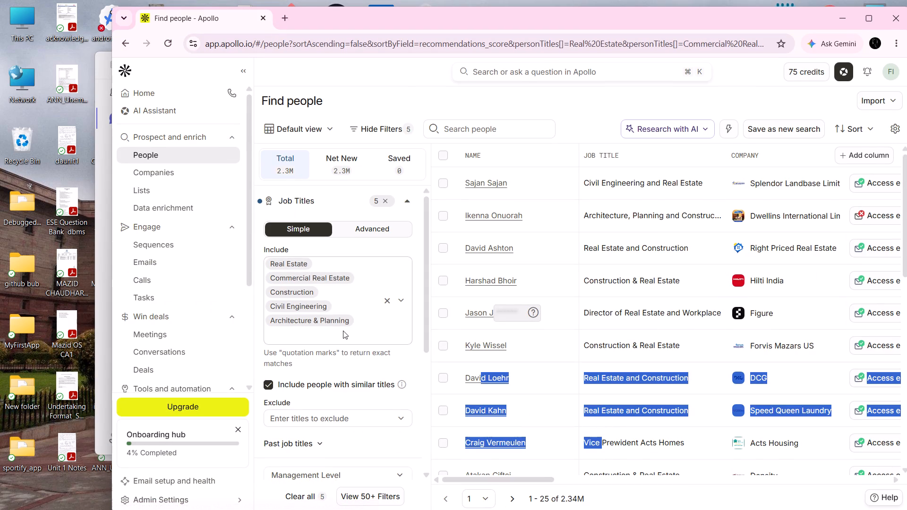
{"action": "key", "text": "ctrl+v"}
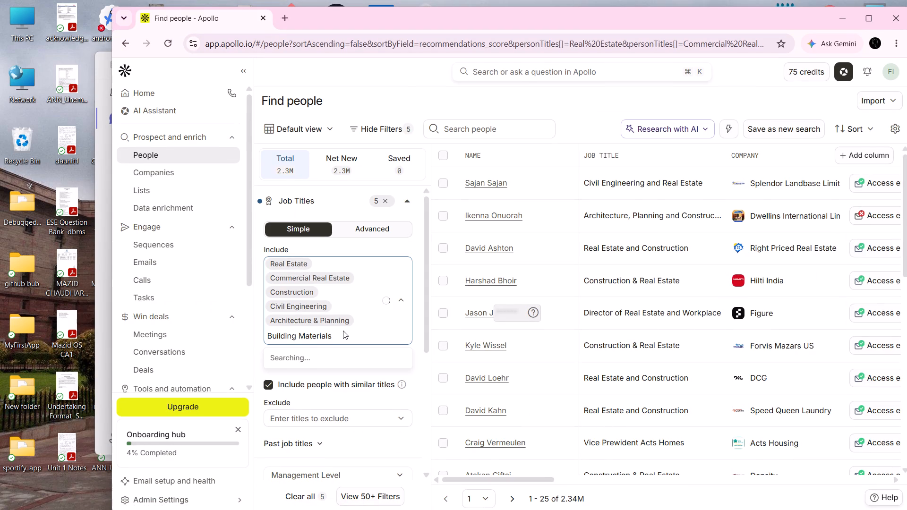
{"action": "left_click", "coordinate": [333, 356]}
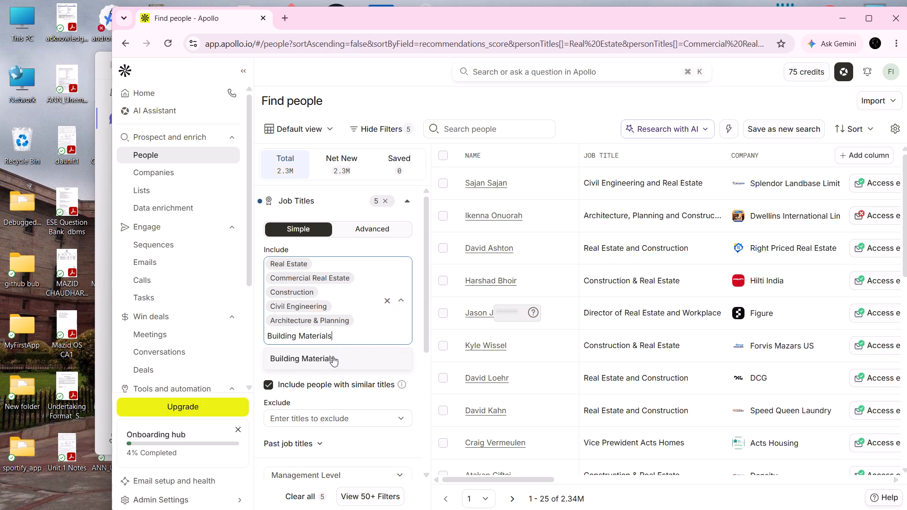
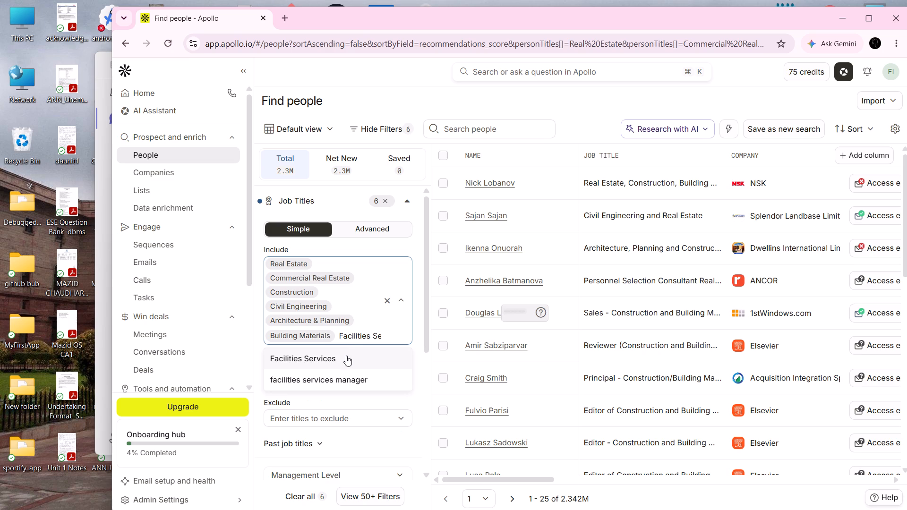
Add Facilities Services as an included job title in the people search filters.
{"action": "left_click", "coordinate": [346, 355]}
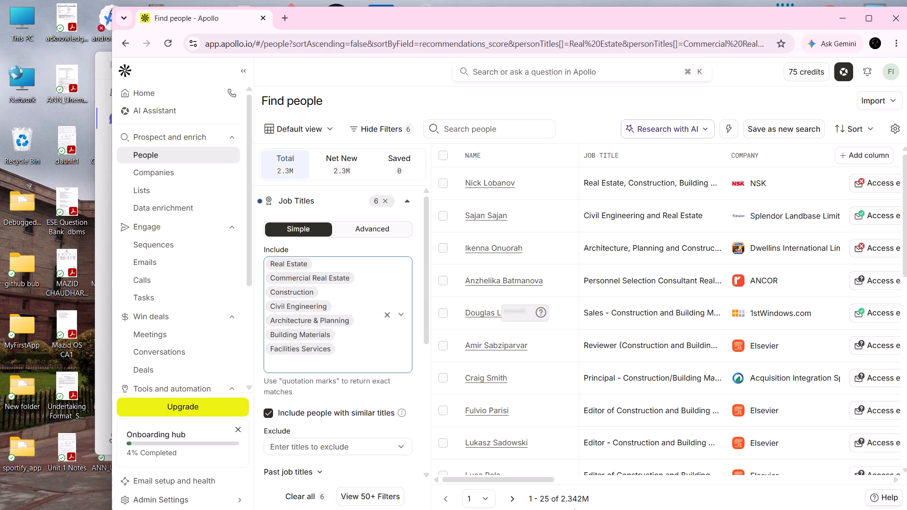
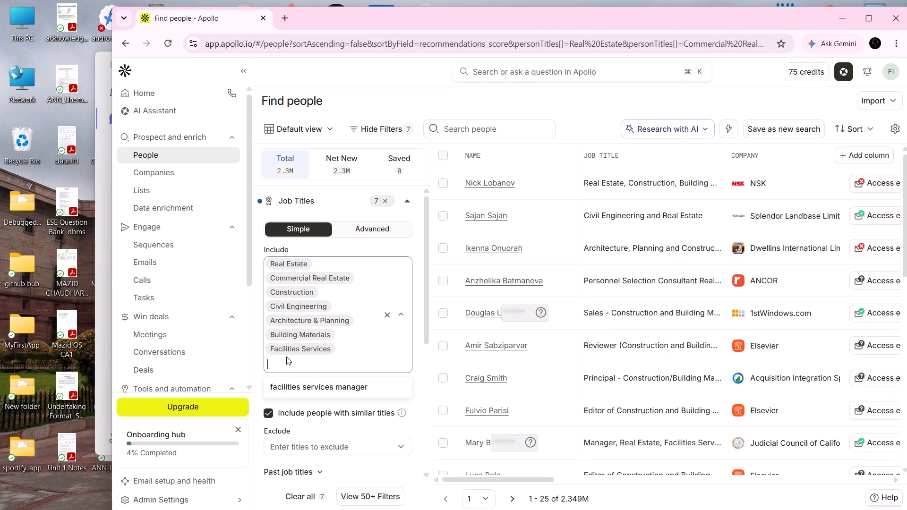
Add Furniture as an included job title in the people search filters.
{"action": "key", "text": "ctrl+v"}
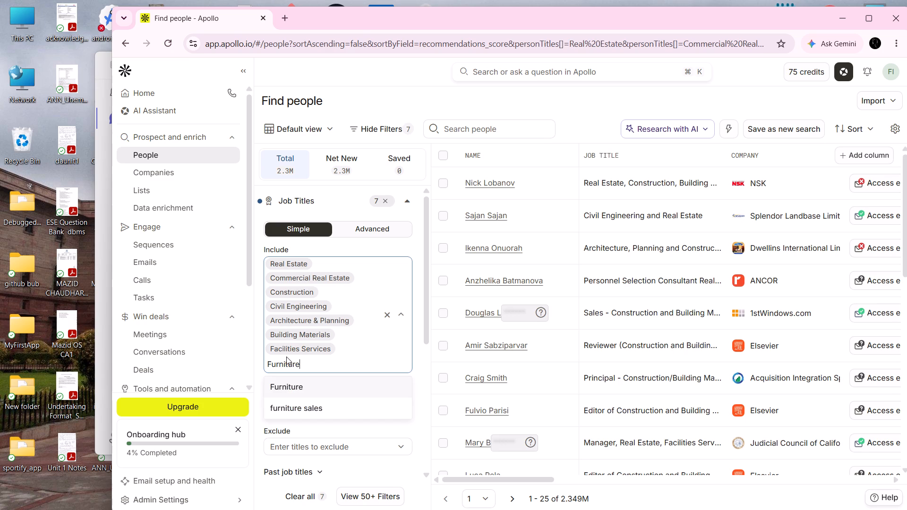
{"action": "left_click", "coordinate": [312, 385]}
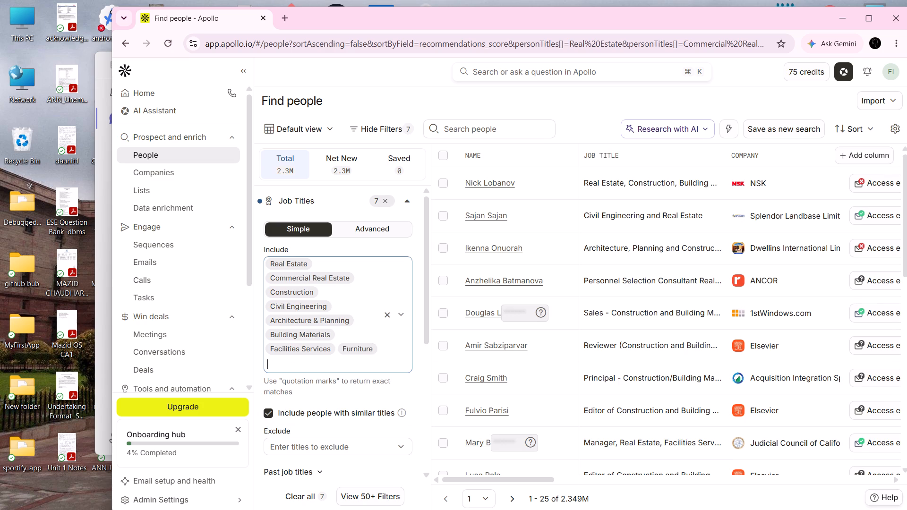
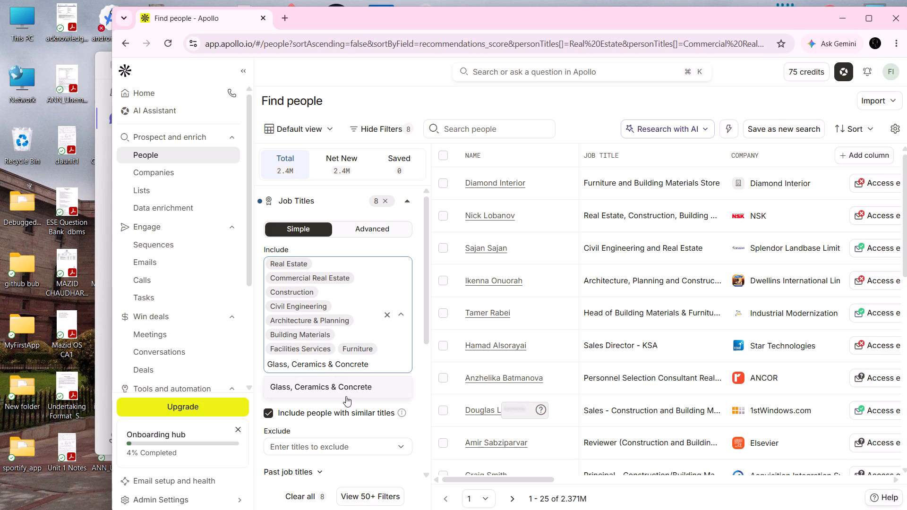
Add the entered "Glass, Ceramics & Concrete" to the included job titles in the people search filters.
{"action": "left_click", "coordinate": [358, 383]}
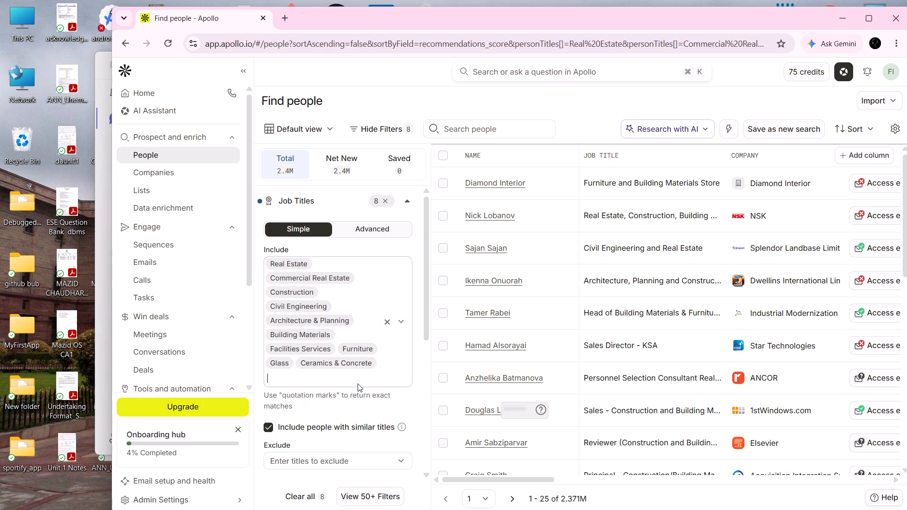
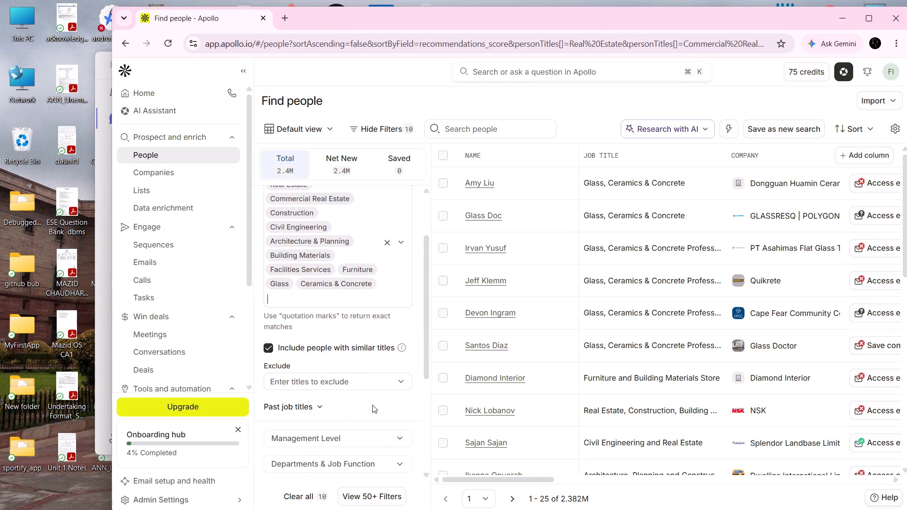
Add Sausalito, California as a contact region in the Location filter of the people search.
{"action": "scroll", "coordinate": [372, 405], "scroll_direction": "down", "scroll_amount": 4}
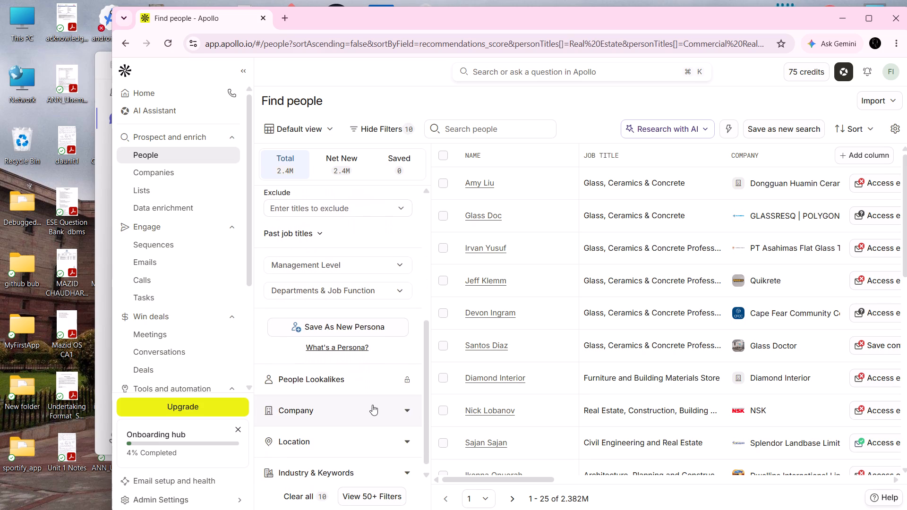
{"action": "scroll", "coordinate": [372, 405], "scroll_direction": "down", "scroll_amount": 1}
{"action": "left_click", "coordinate": [410, 430]}
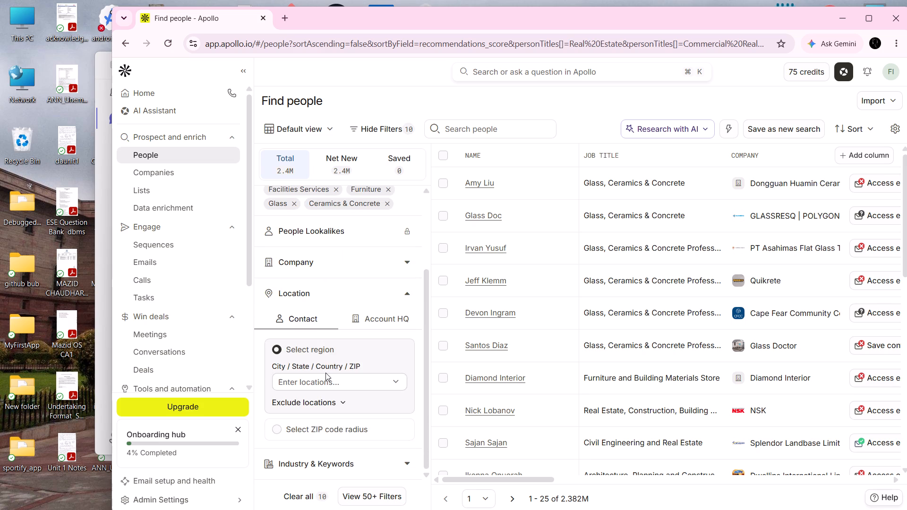
{"action": "left_click", "coordinate": [316, 379]}
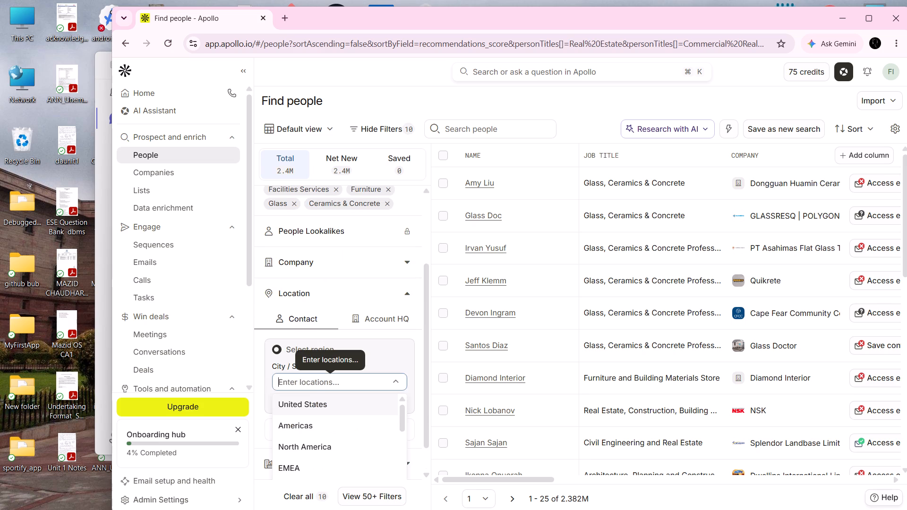
{"action": "key", "text": "ctrl+v"}
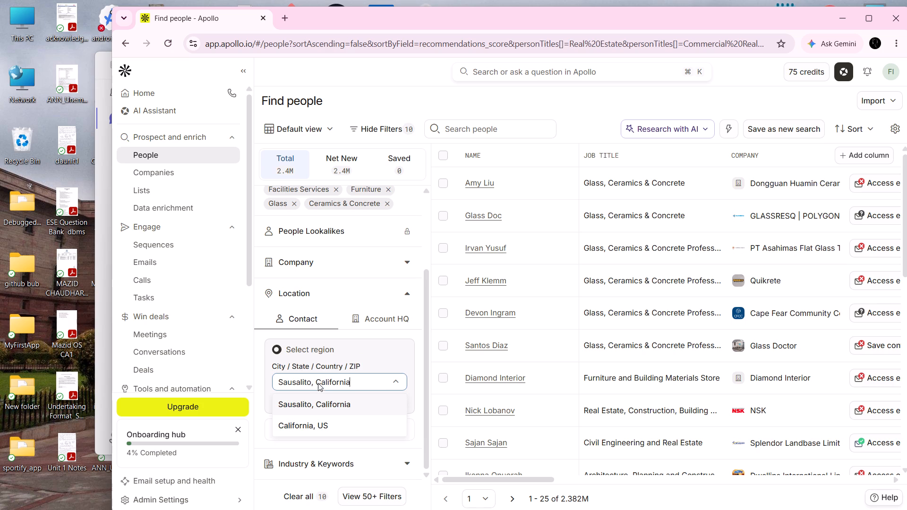
{"action": "left_click", "coordinate": [324, 403]}
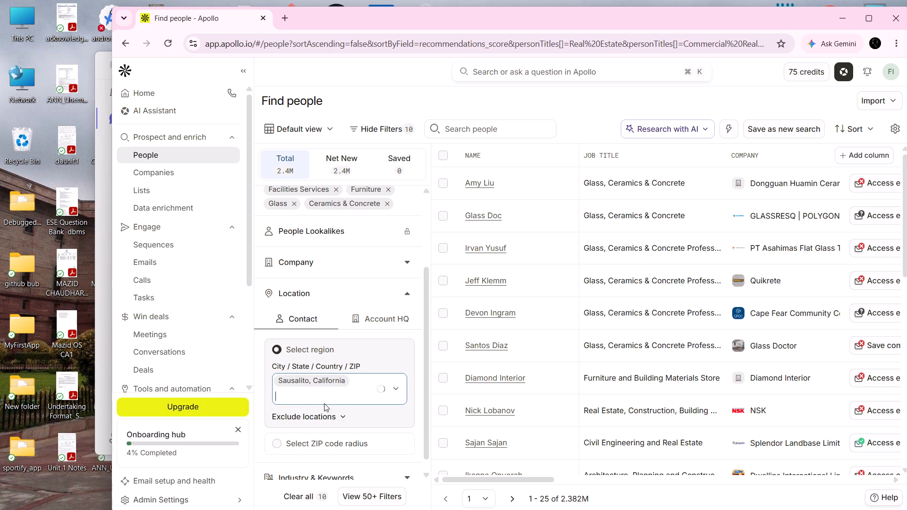
Limit the people results to the Net New records.
{"action": "scroll", "coordinate": [352, 426], "scroll_direction": "down", "scroll_amount": 2}
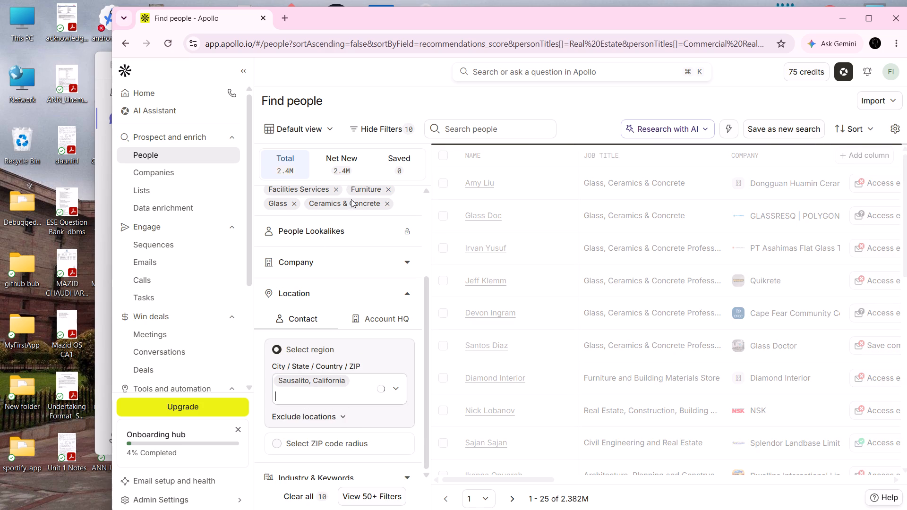
{"action": "scroll", "coordinate": [365, 439], "scroll_direction": "down", "scroll_amount": 2}
{"action": "scroll", "coordinate": [365, 439], "scroll_direction": "up", "scroll_amount": 4}
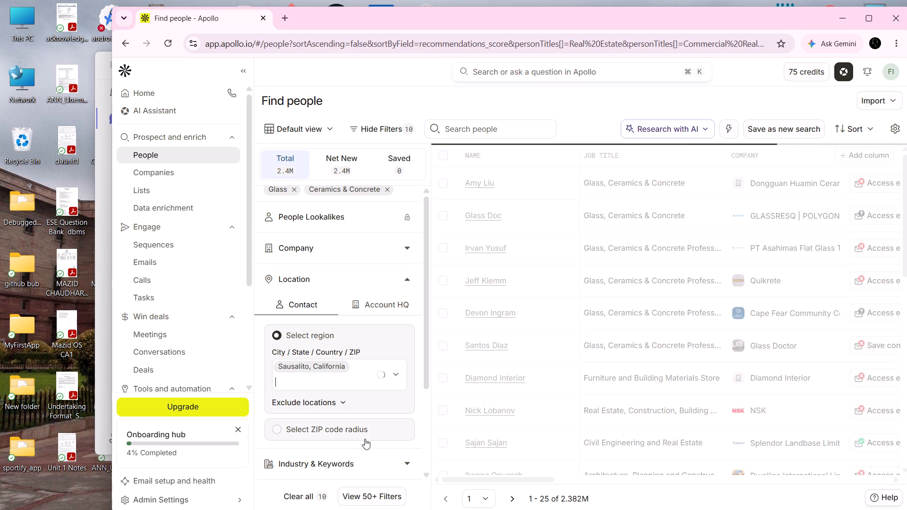
{"action": "scroll", "coordinate": [365, 439], "scroll_direction": "up", "scroll_amount": 4}
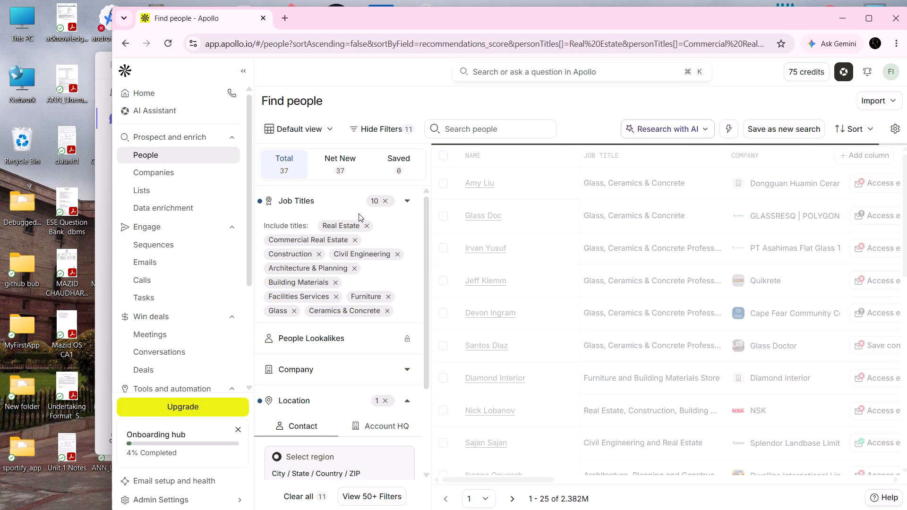
{"action": "left_click", "coordinate": [339, 159]}
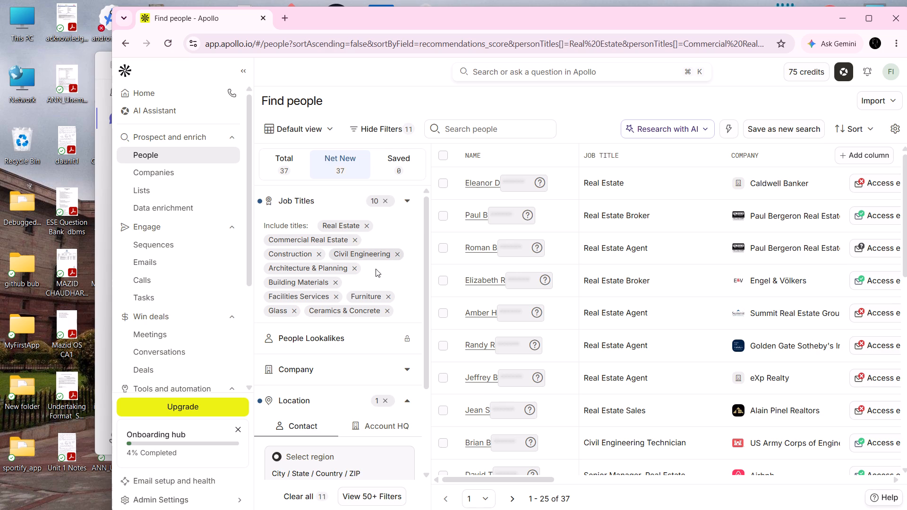
Pin the # Employees filter from the full filter list and apply the filter changes.
{"action": "scroll", "coordinate": [376, 269], "scroll_direction": "up", "scroll_amount": 7}
{"action": "scroll", "coordinate": [331, 396], "scroll_direction": "down", "scroll_amount": 6}
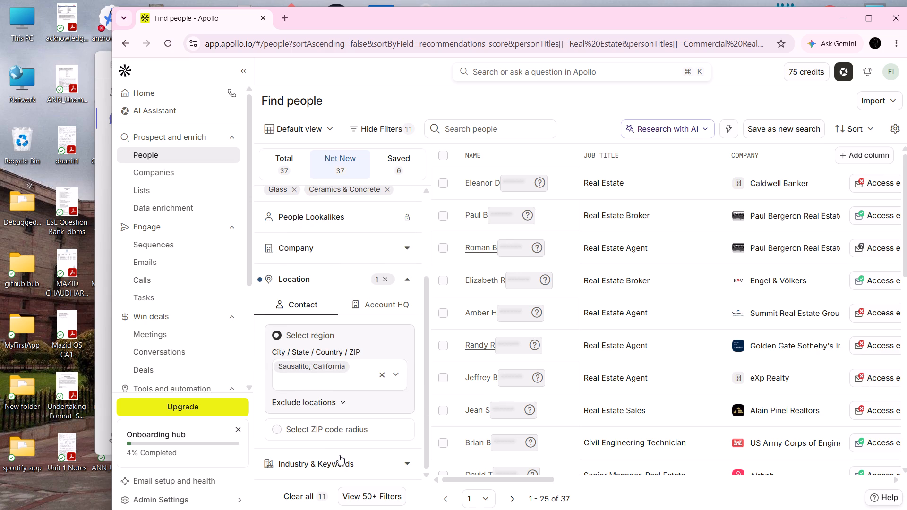
{"action": "left_click", "coordinate": [362, 496]}
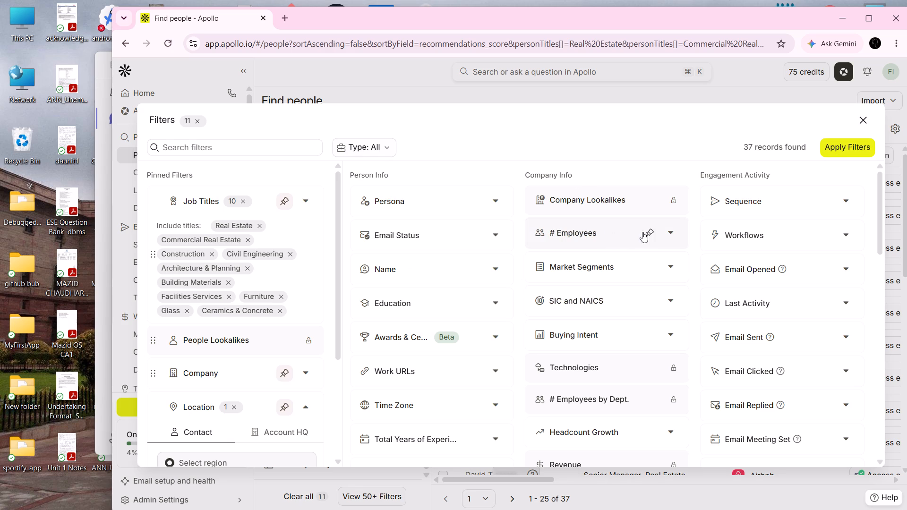
{"action": "left_click", "coordinate": [650, 232]}
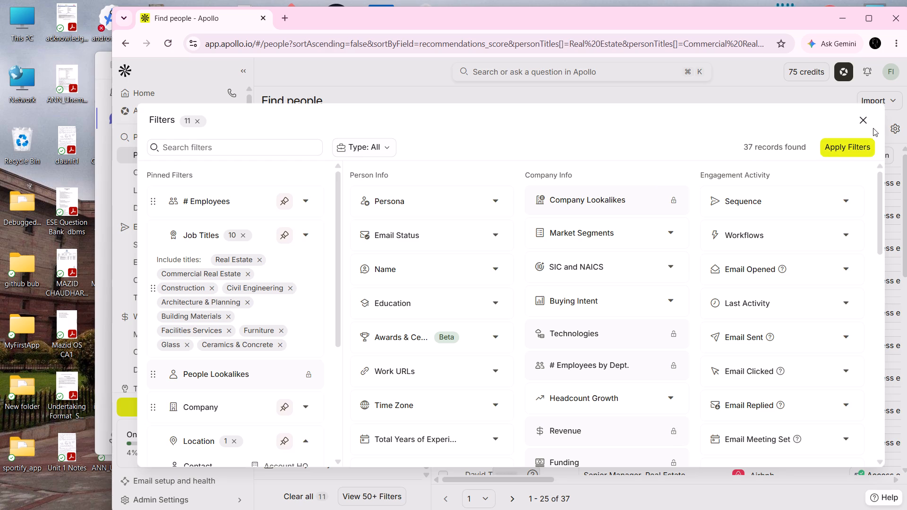
{"action": "scroll", "coordinate": [756, 208], "scroll_direction": "down", "scroll_amount": 4}
{"action": "scroll", "coordinate": [756, 208], "scroll_direction": "up", "scroll_amount": 6}
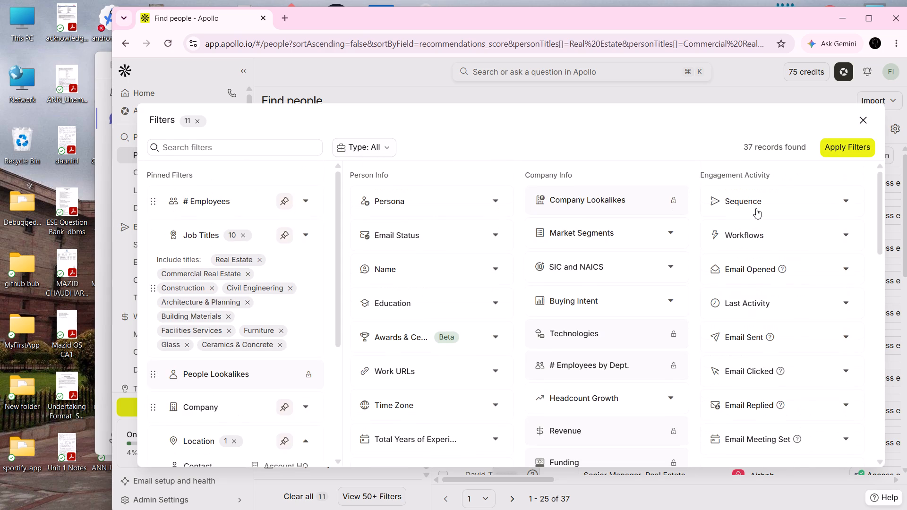
{"action": "left_click", "coordinate": [861, 125]}
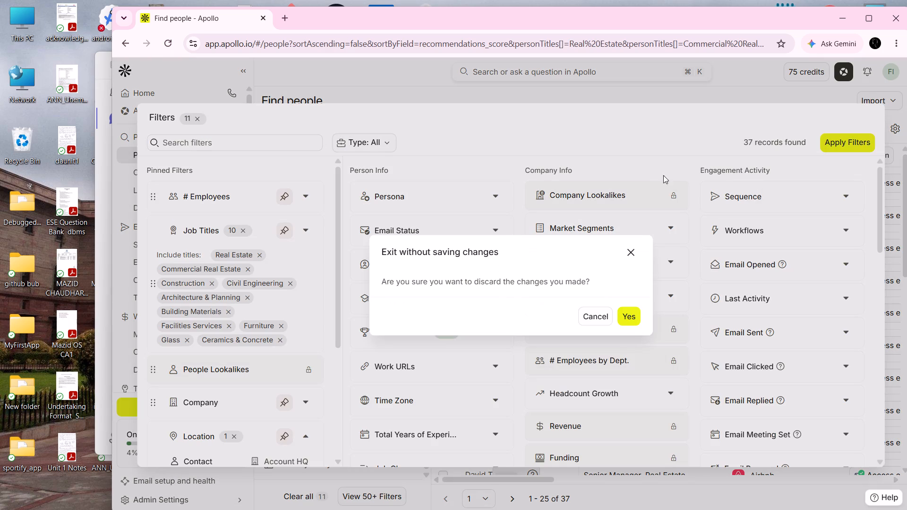
{"action": "left_click", "coordinate": [597, 314]}
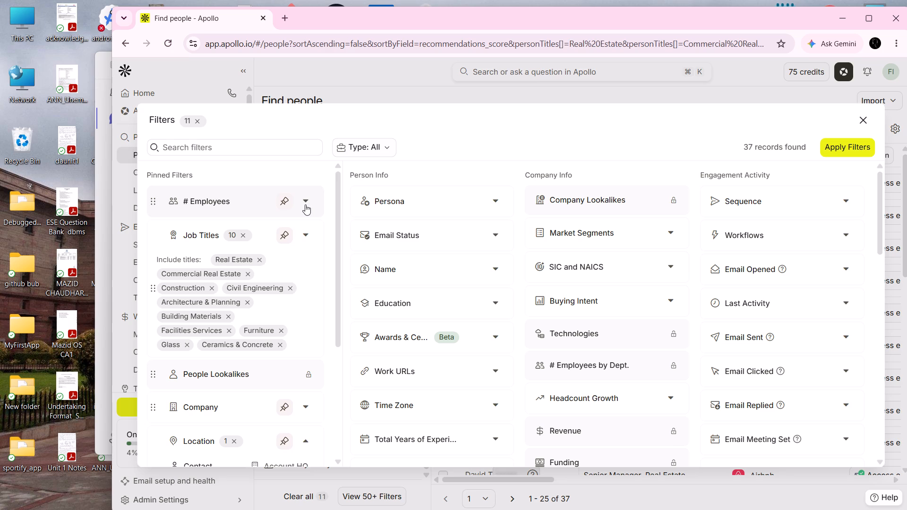
{"action": "scroll", "coordinate": [305, 204], "scroll_direction": "down", "scroll_amount": 2}
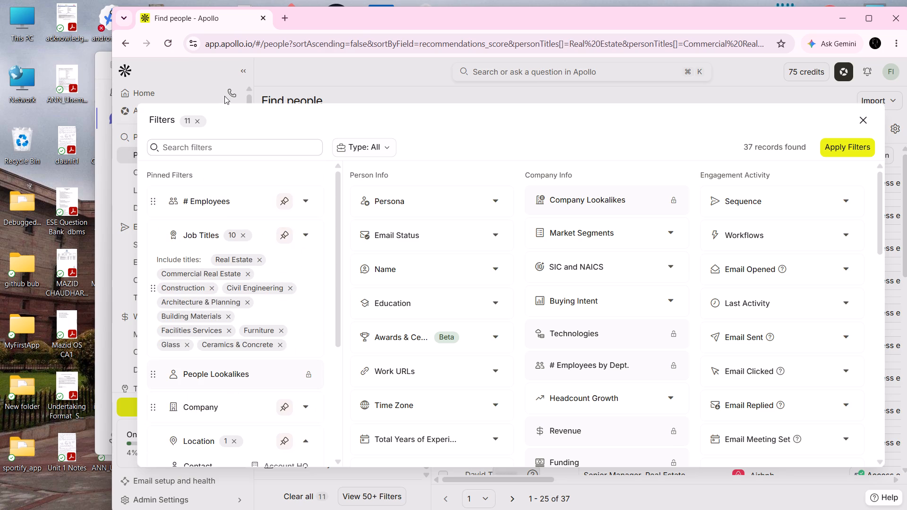
{"action": "left_click", "coordinate": [839, 143]}
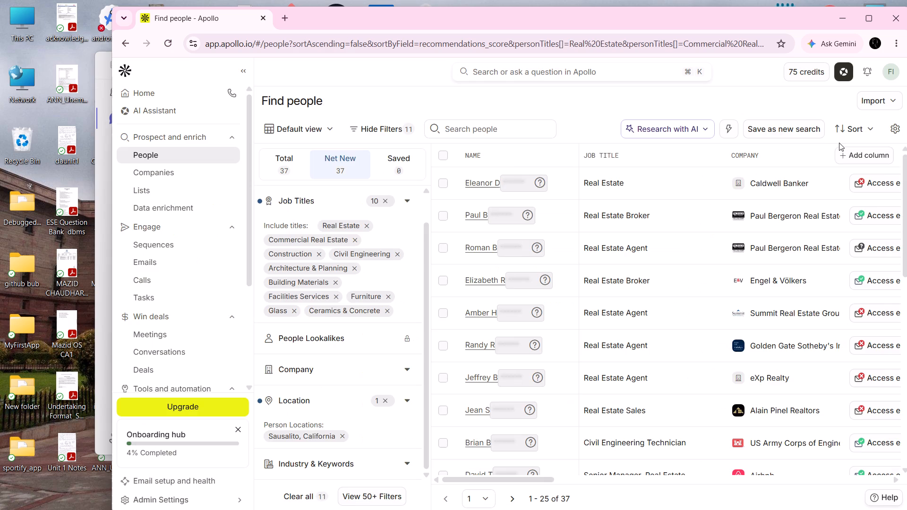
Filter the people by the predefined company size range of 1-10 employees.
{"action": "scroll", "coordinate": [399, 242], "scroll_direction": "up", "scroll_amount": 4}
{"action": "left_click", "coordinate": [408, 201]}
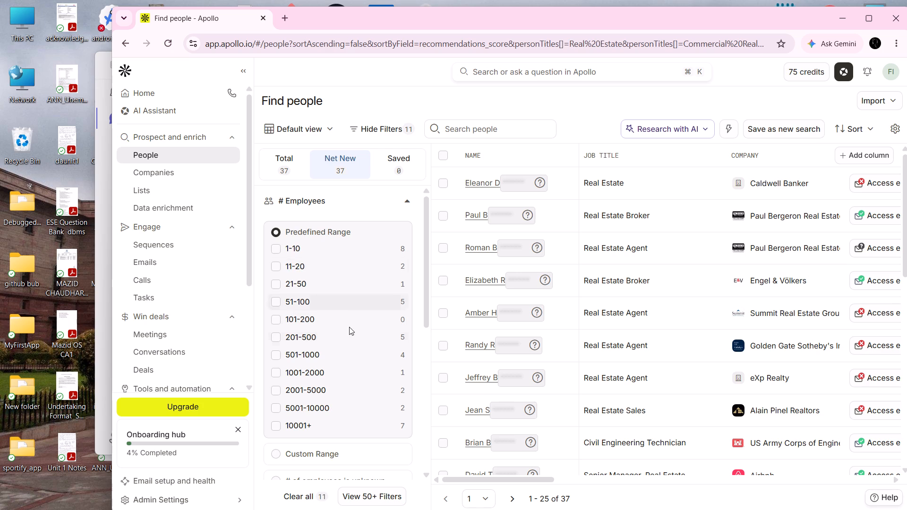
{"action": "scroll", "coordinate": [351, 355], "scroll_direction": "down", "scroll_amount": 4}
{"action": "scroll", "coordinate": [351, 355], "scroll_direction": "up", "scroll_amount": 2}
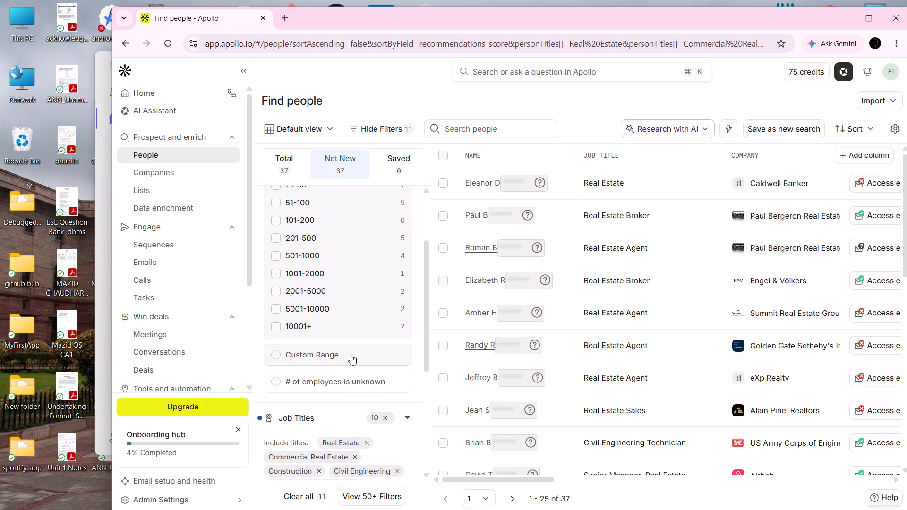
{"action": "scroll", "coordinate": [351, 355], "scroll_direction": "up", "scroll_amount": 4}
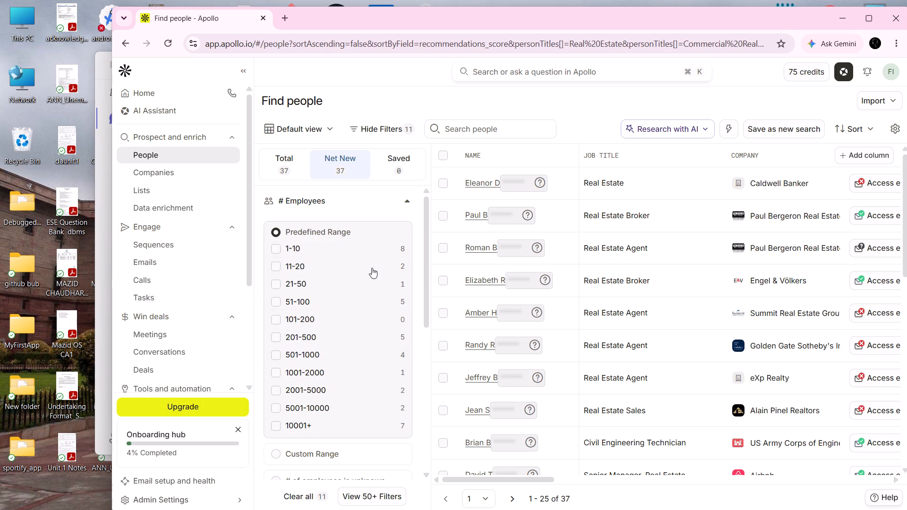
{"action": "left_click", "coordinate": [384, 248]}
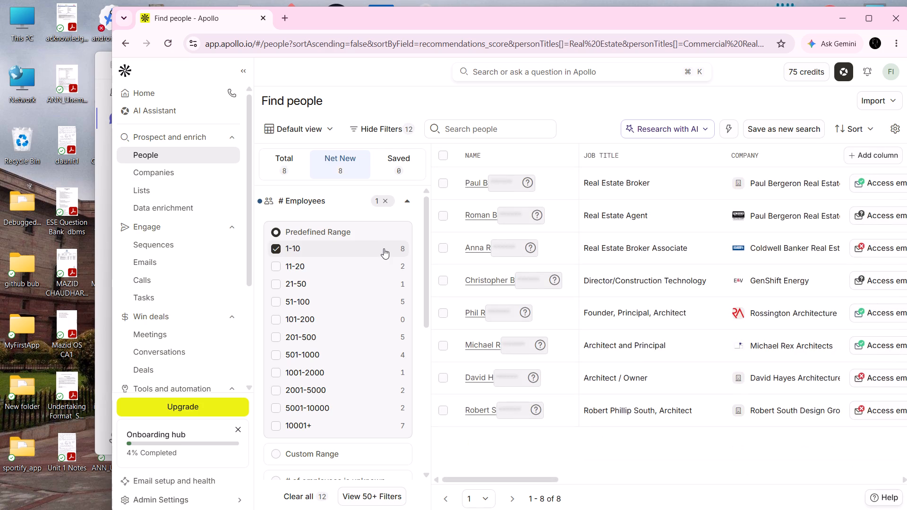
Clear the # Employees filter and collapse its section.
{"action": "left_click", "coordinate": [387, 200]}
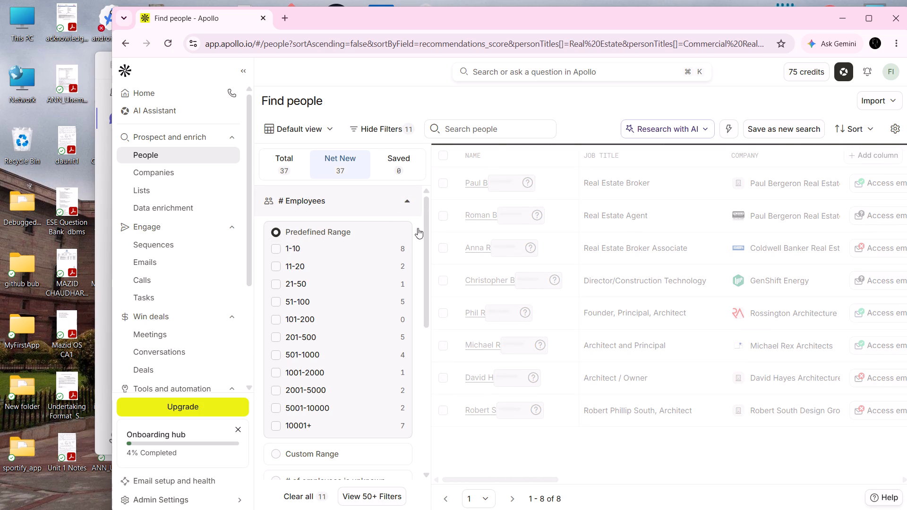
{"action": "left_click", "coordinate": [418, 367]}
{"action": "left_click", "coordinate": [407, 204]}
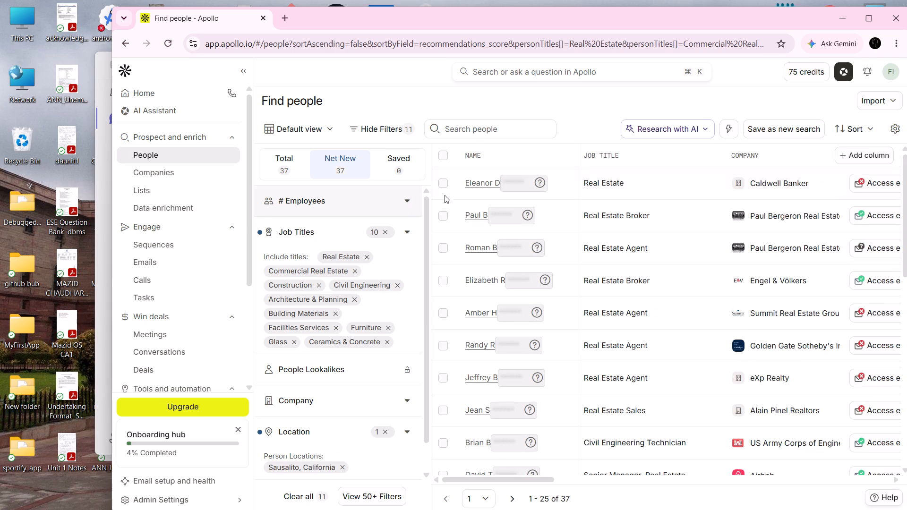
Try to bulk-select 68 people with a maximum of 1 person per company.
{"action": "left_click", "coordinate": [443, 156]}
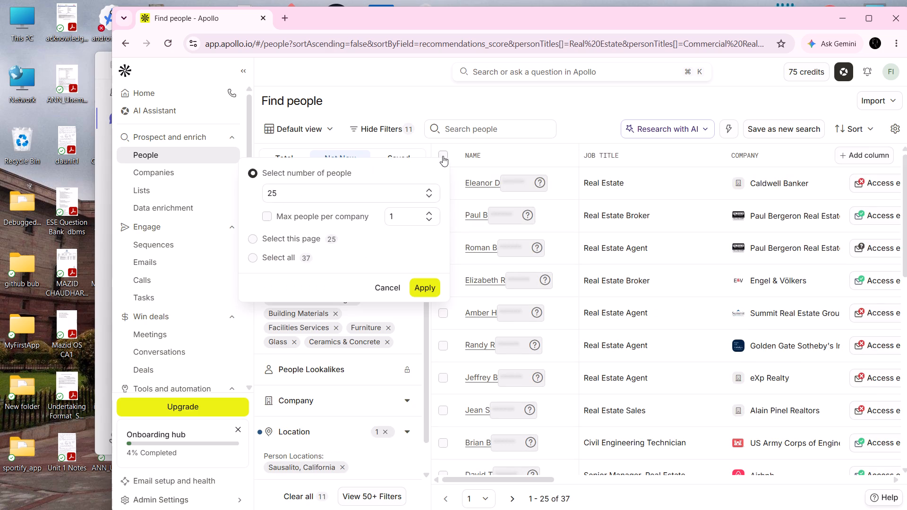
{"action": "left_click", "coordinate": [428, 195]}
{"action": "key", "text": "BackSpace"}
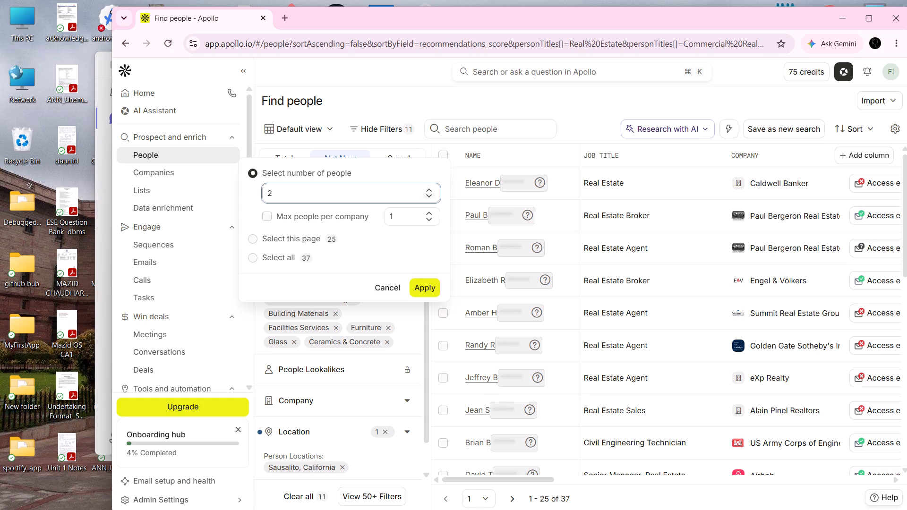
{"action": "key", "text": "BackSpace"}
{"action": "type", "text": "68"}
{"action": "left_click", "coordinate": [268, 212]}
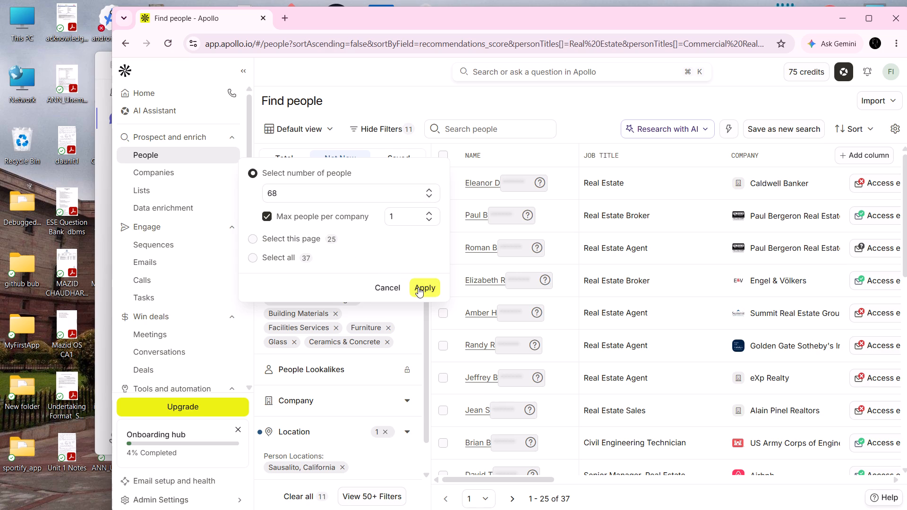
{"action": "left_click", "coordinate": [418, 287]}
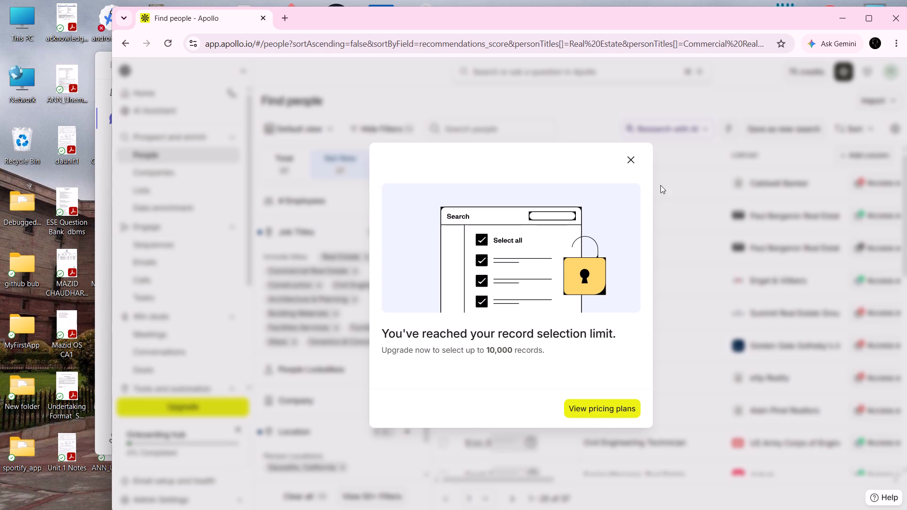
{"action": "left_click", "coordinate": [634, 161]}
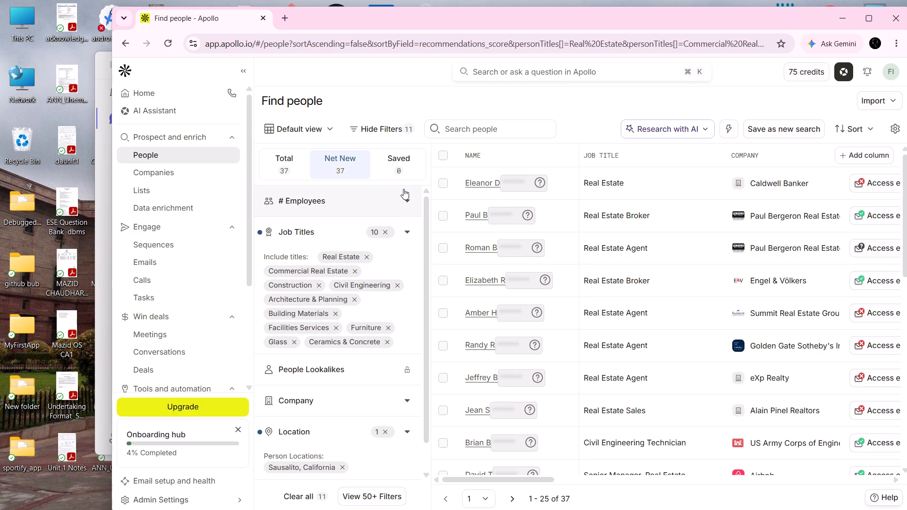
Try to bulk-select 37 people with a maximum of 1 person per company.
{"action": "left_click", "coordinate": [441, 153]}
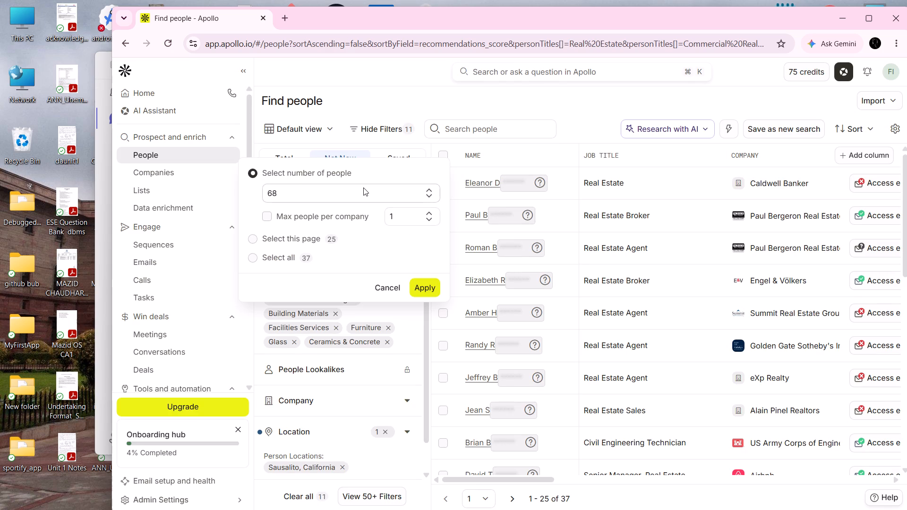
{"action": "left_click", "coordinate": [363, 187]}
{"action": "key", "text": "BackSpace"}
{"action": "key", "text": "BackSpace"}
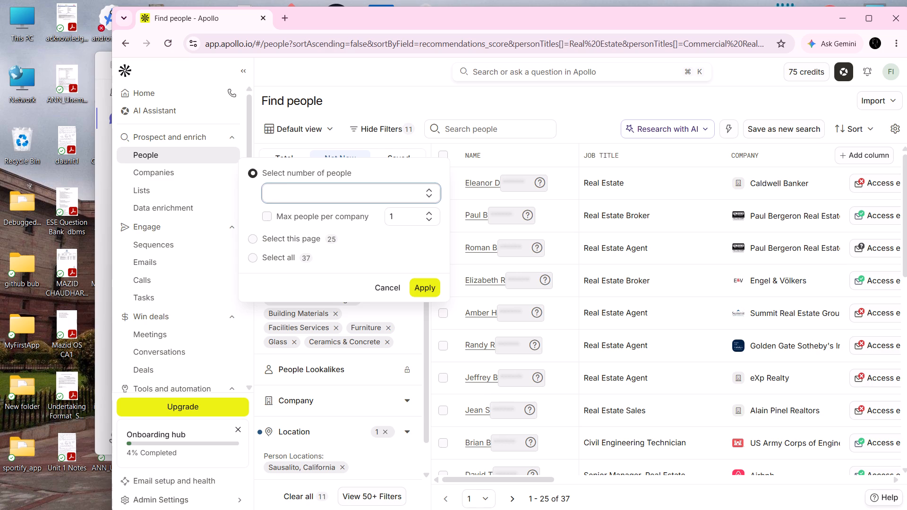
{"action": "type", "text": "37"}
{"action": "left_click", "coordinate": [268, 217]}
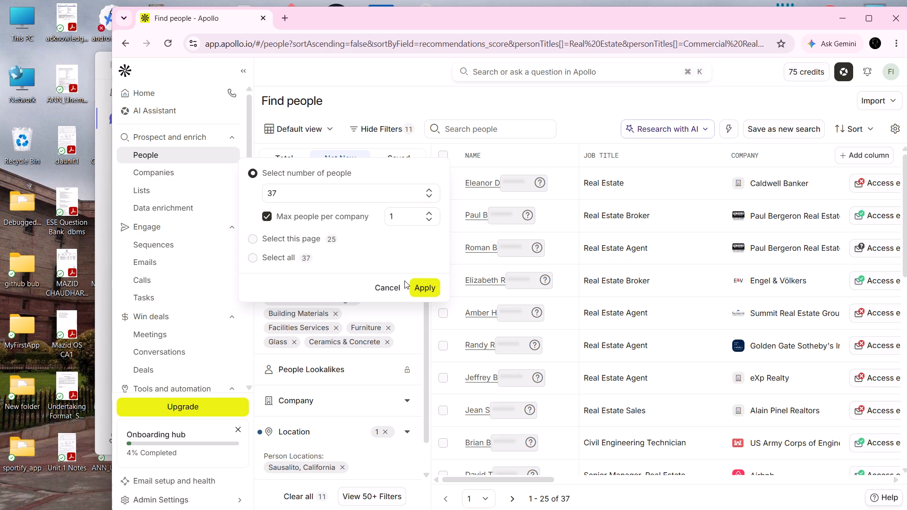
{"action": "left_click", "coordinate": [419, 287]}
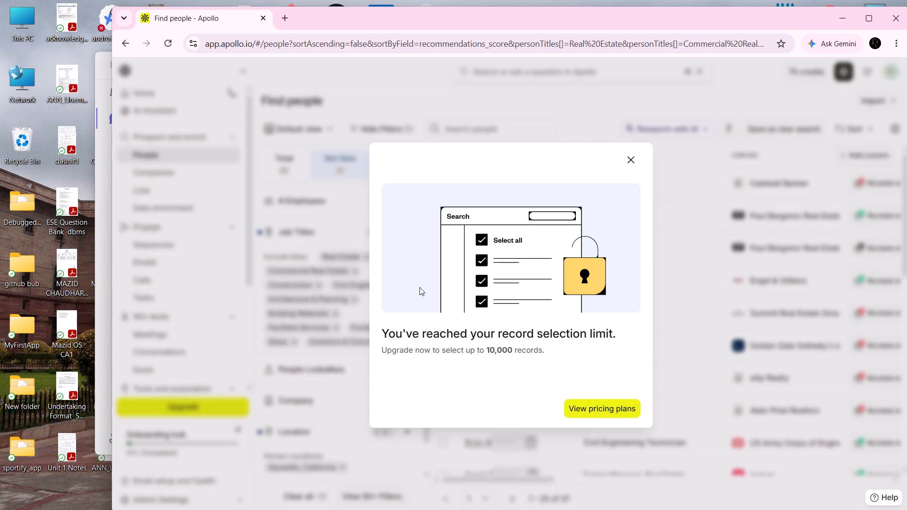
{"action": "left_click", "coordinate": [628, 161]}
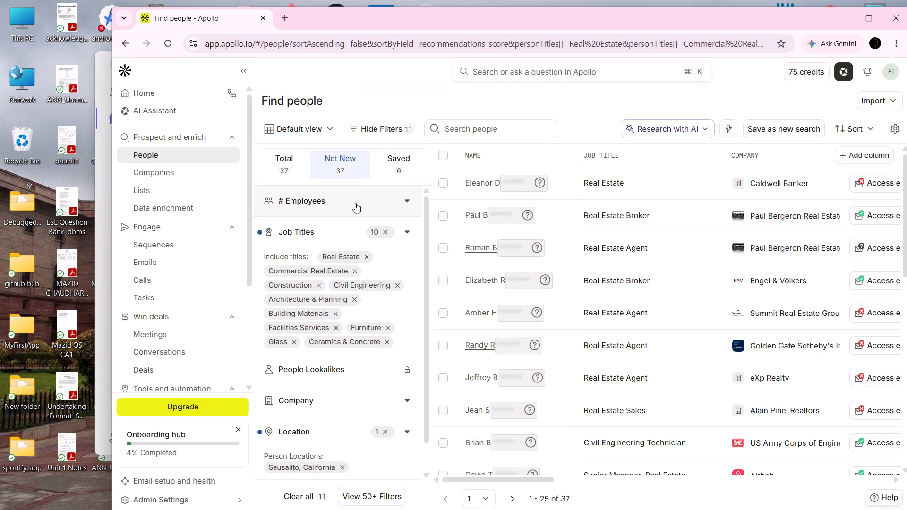
Bulk-select 25 people from the net new results with a maximum of 1 person per company.
{"action": "left_click", "coordinate": [445, 155]}
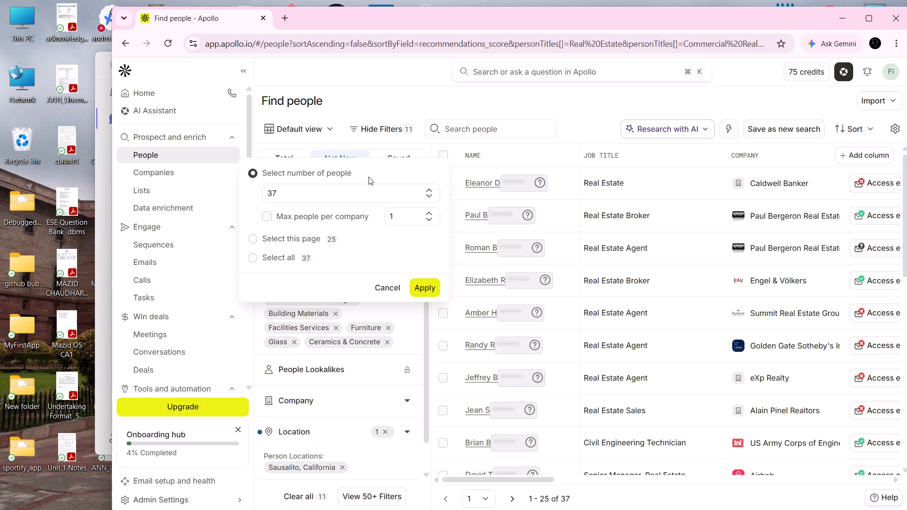
{"action": "left_click", "coordinate": [361, 193]}
{"action": "key", "text": "BackSpace"}
{"action": "key", "text": "BackSpace"}
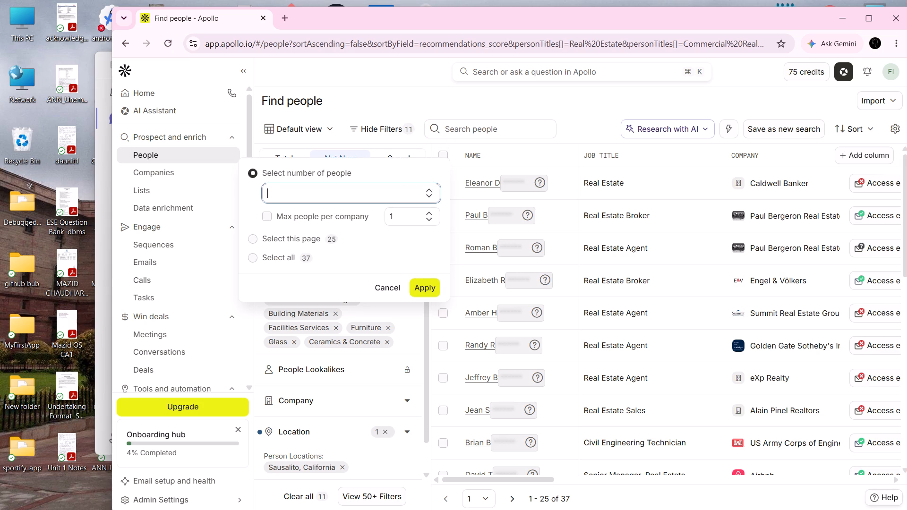
{"action": "type", "text": "25"}
{"action": "left_click", "coordinate": [266, 212]}
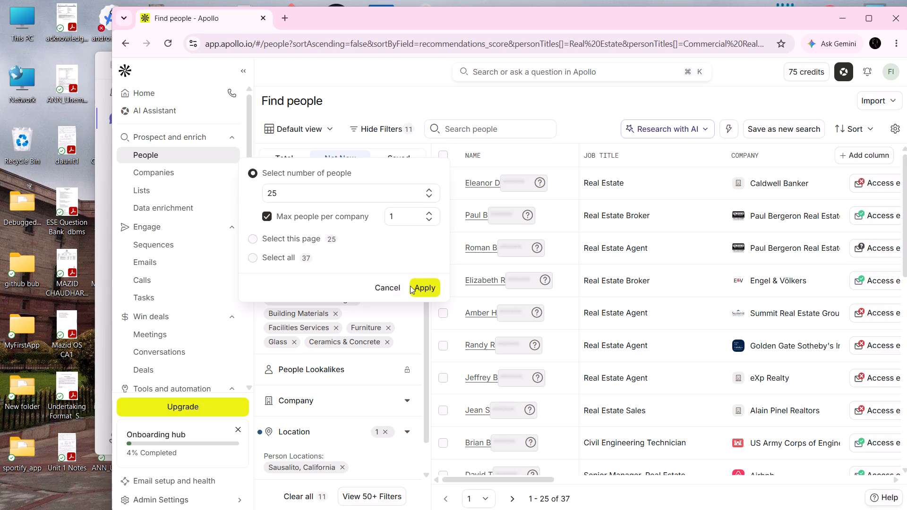
{"action": "left_click", "coordinate": [428, 287]}
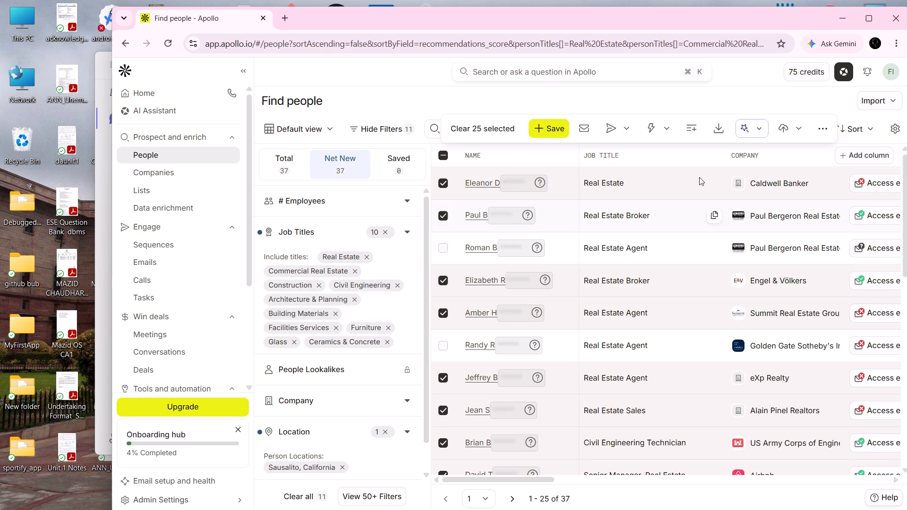
Add the selected people to a new list named 06/11/2026, with export of the selected records to CSV enabled.
{"action": "left_click", "coordinate": [693, 124]}
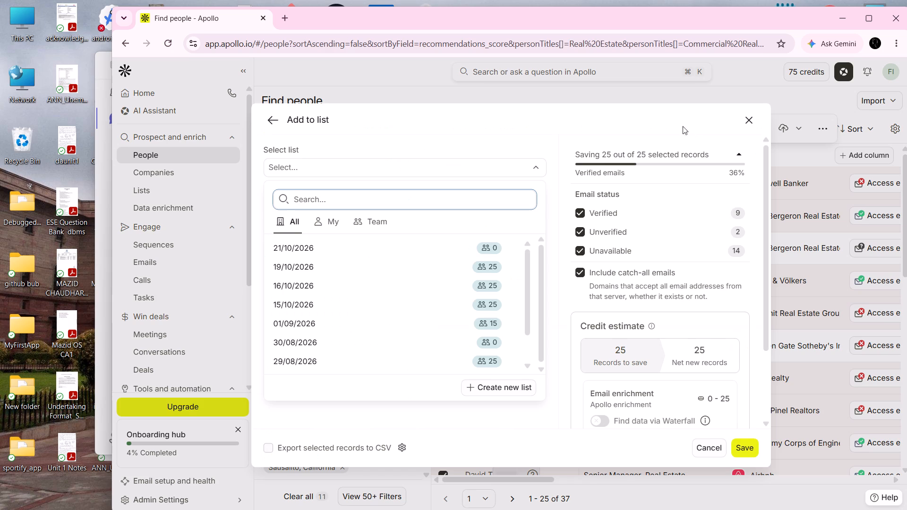
{"action": "left_click", "coordinate": [402, 203]}
{"action": "type", "text": "06"}
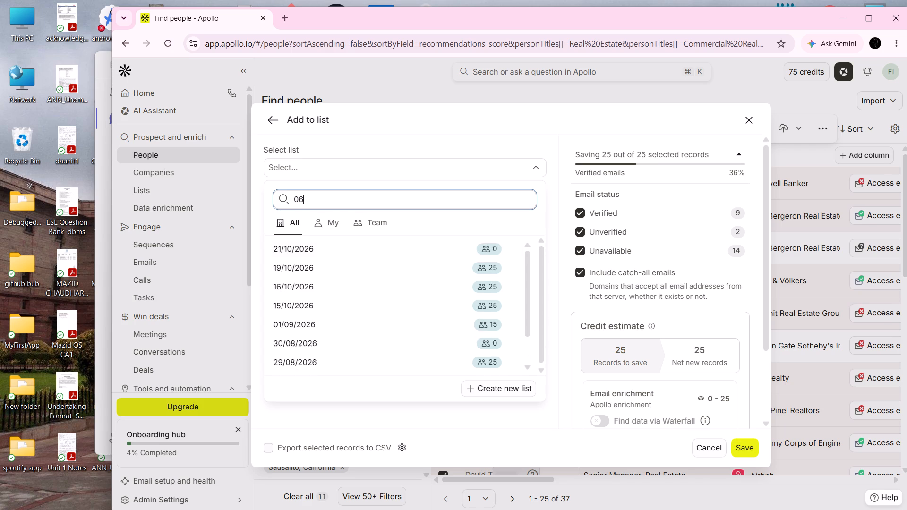
{"action": "type", "text": "/11/2026"}
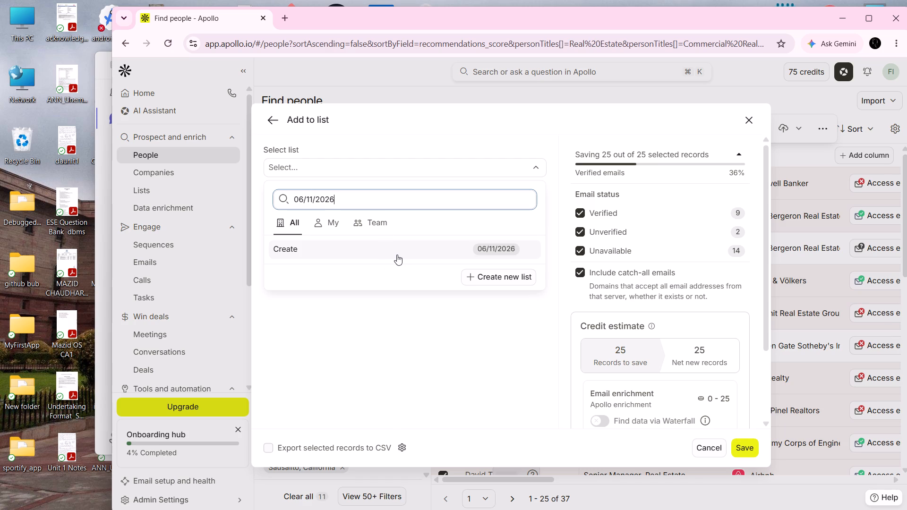
{"action": "left_click", "coordinate": [397, 255]}
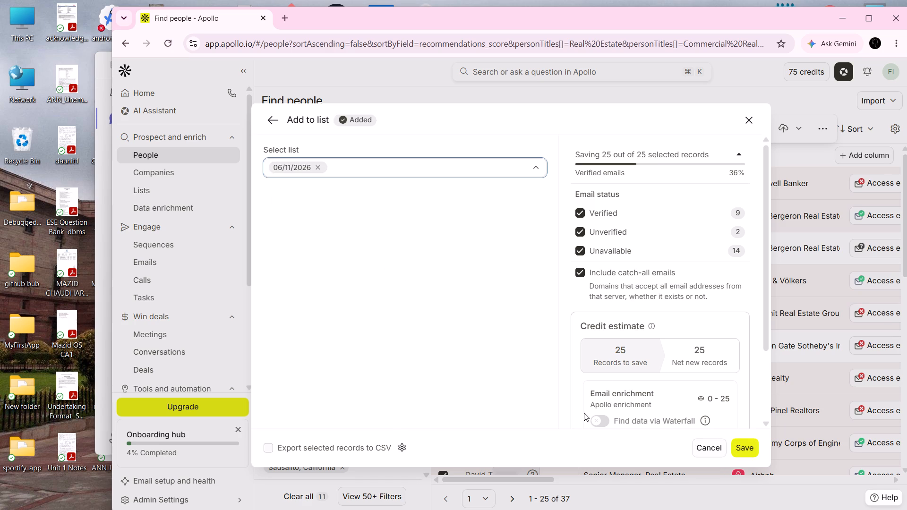
{"action": "left_click", "coordinate": [267, 444]}
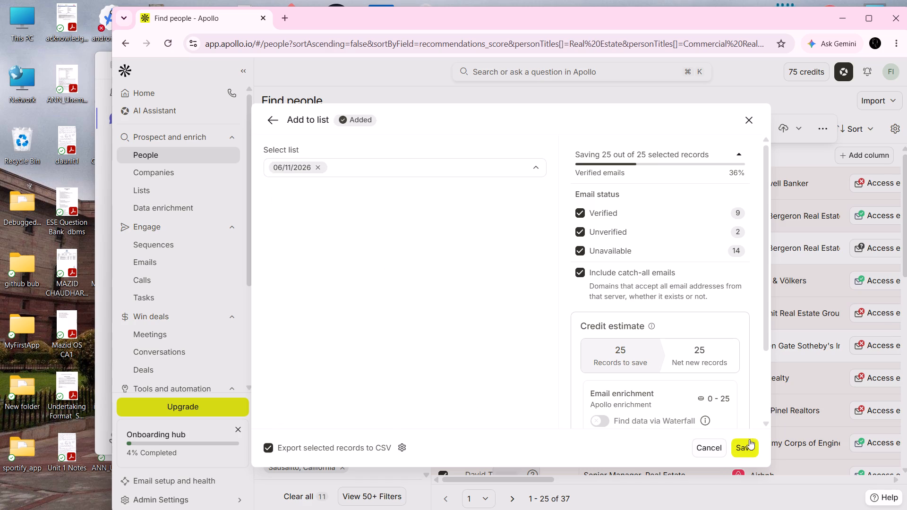
{"action": "left_click", "coordinate": [746, 453]}
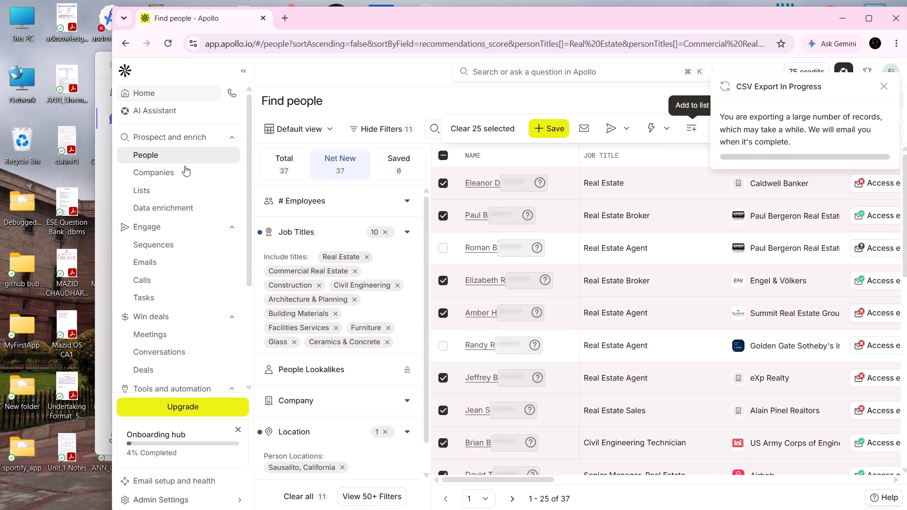
Export the 06/11/2026 people list to CSV with verified emails only and download the file.
{"action": "left_click", "coordinate": [159, 193]}
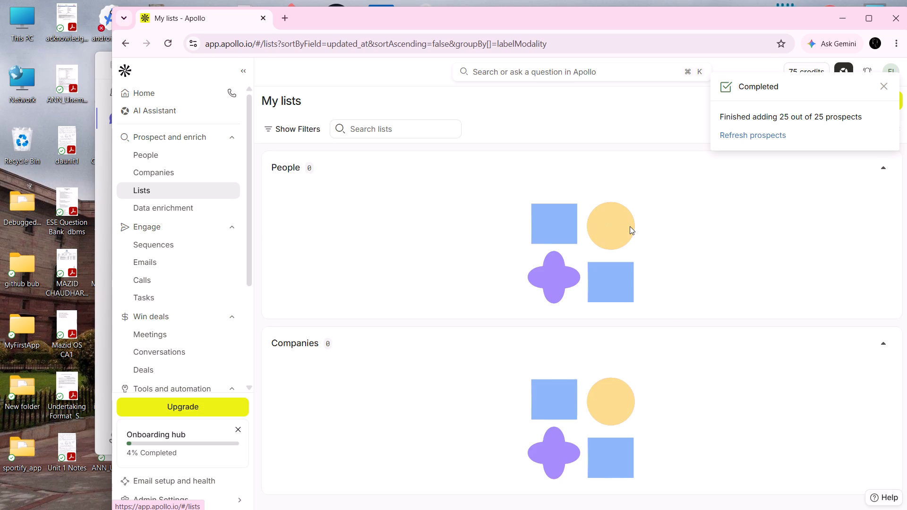
{"action": "scroll", "coordinate": [738, 226], "scroll_direction": "left", "scroll_amount": 6}
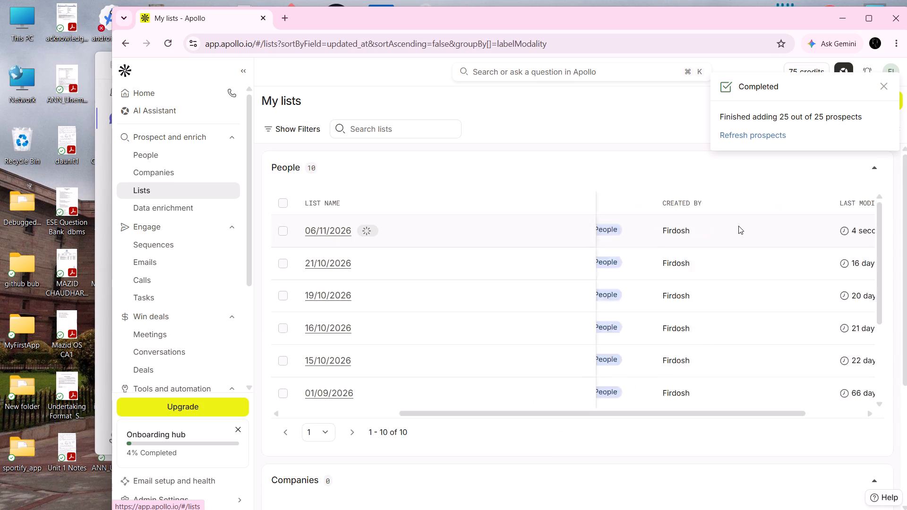
{"action": "left_click", "coordinate": [802, 230]}
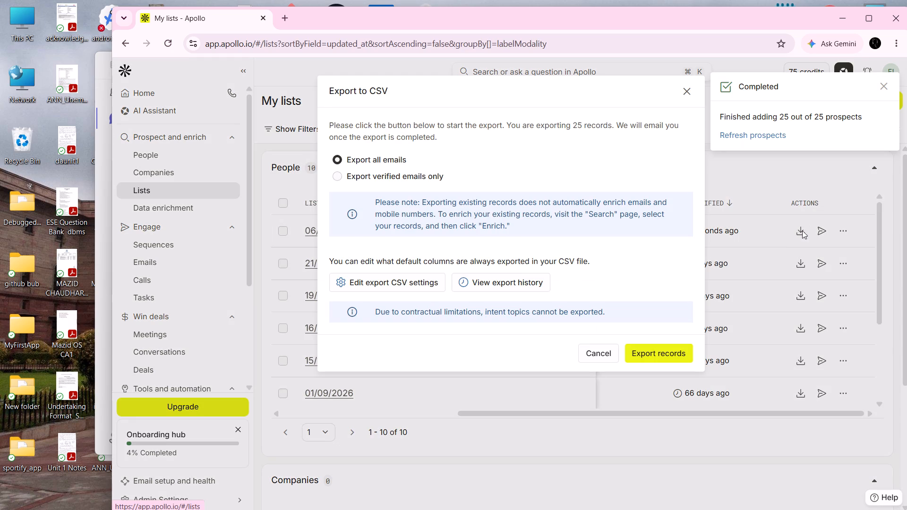
{"action": "left_click", "coordinate": [336, 174]}
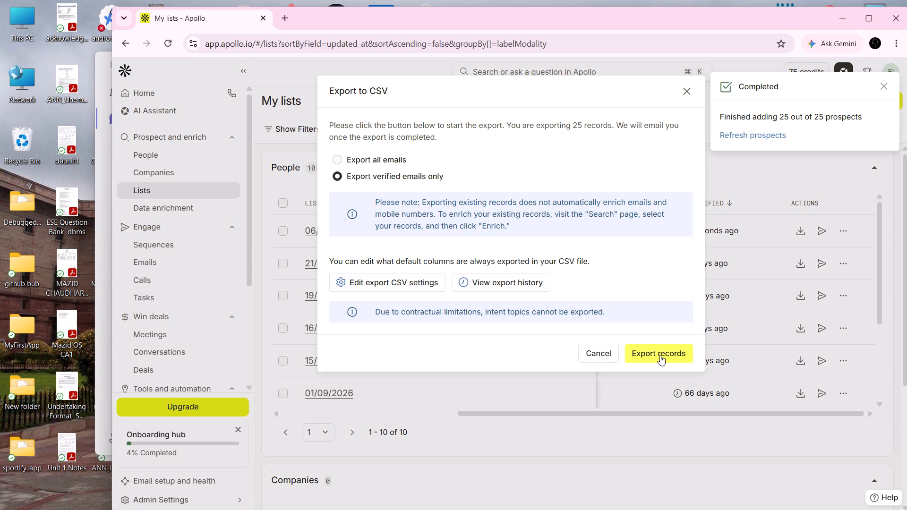
{"action": "left_click", "coordinate": [660, 355]}
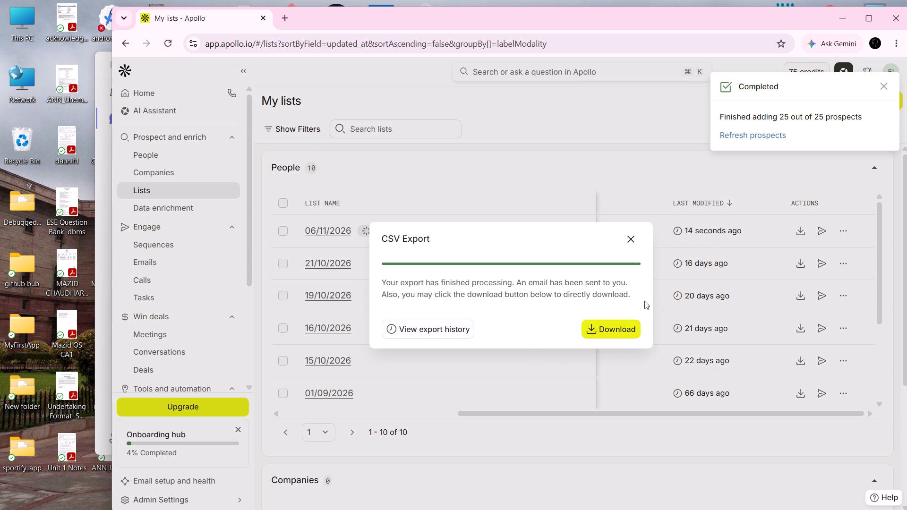
{"action": "left_click", "coordinate": [628, 330]}
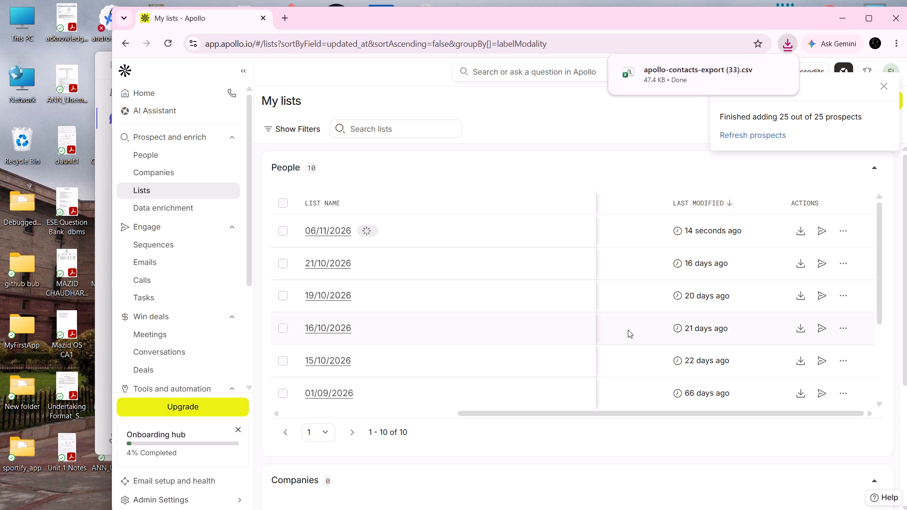
Return to the Find people results and dismiss the completion notification.
{"action": "left_click", "coordinate": [197, 160]}
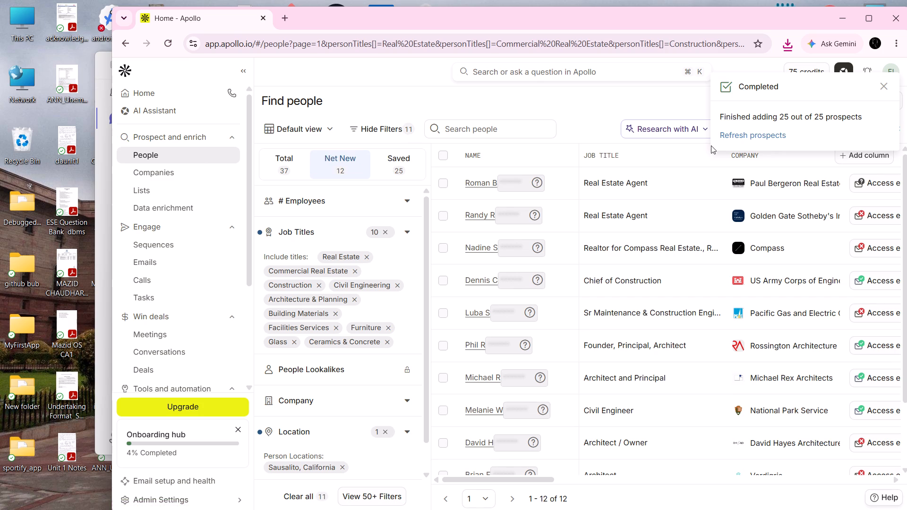
{"action": "left_click", "coordinate": [885, 88]}
Try to page through the remaining net new people and look over the list.
{"action": "left_click", "coordinate": [514, 499]}
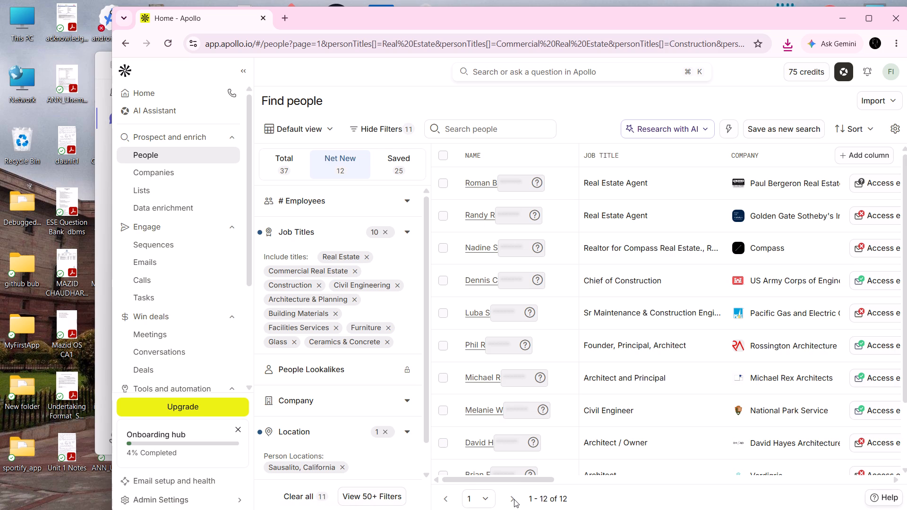
{"action": "left_click", "coordinate": [513, 497]}
{"action": "left_click", "coordinate": [485, 499]}
{"action": "left_click", "coordinate": [485, 499]}
{"action": "double_click", "coordinate": [551, 494]}
{"action": "left_click", "coordinate": [506, 497]}
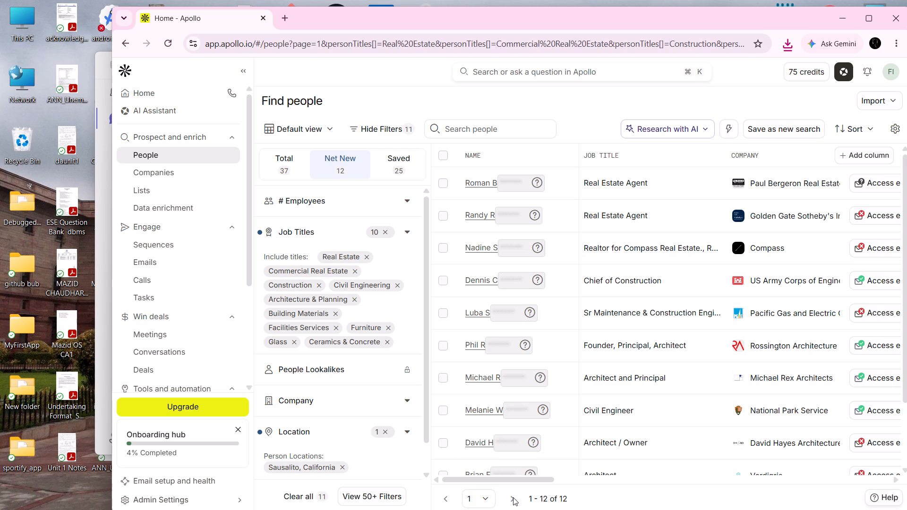
{"action": "left_click", "coordinate": [513, 497]}
{"action": "left_click", "coordinate": [513, 497]}
{"action": "left_click_drag", "start_coordinate": [513, 497], "coordinate": [448, 502]}
{"action": "left_click_drag", "start_coordinate": [448, 502], "coordinate": [450, 501]}
{"action": "left_click", "coordinate": [704, 485]}
{"action": "scroll", "coordinate": [713, 337], "scroll_direction": "down", "scroll_amount": 5}
{"action": "scroll", "coordinate": [713, 337], "scroll_direction": "up", "scroll_amount": 5}
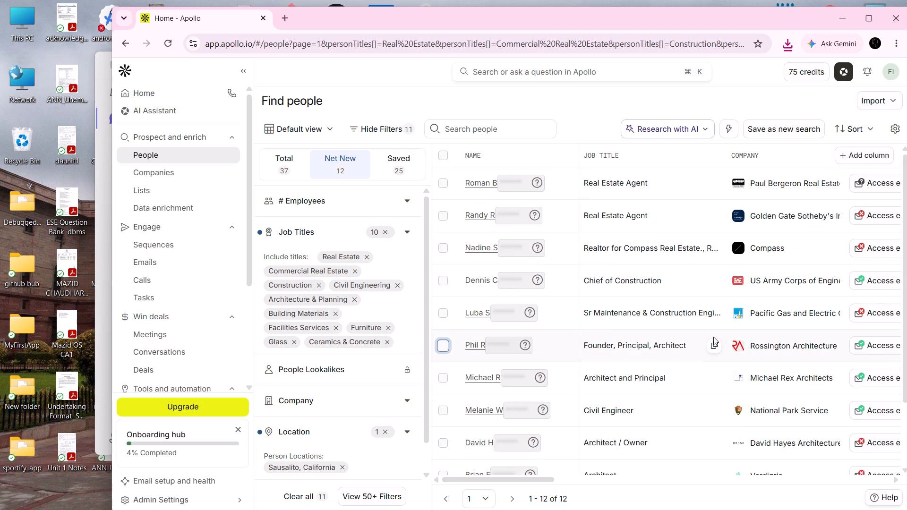
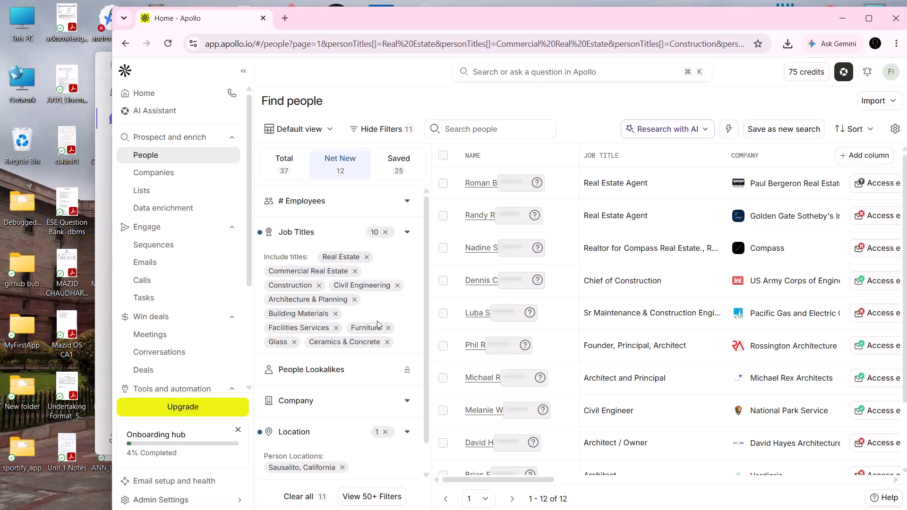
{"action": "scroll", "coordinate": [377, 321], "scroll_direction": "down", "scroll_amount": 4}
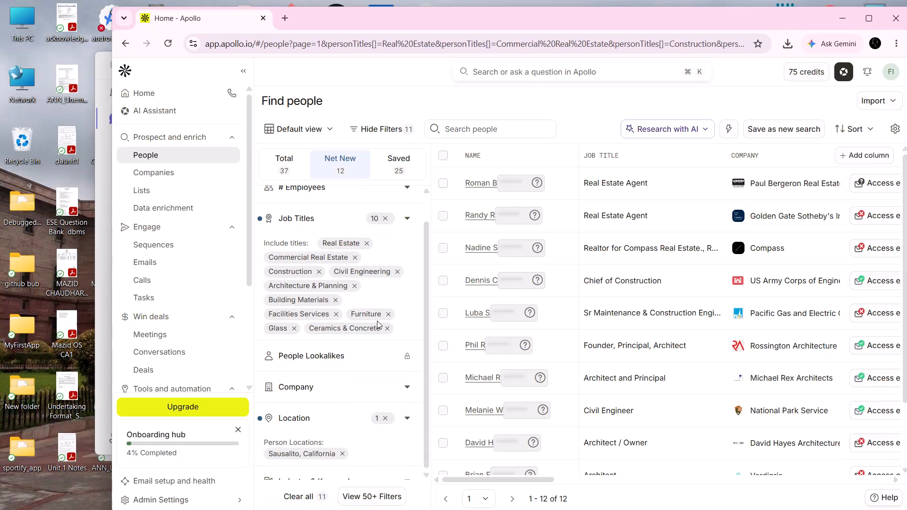
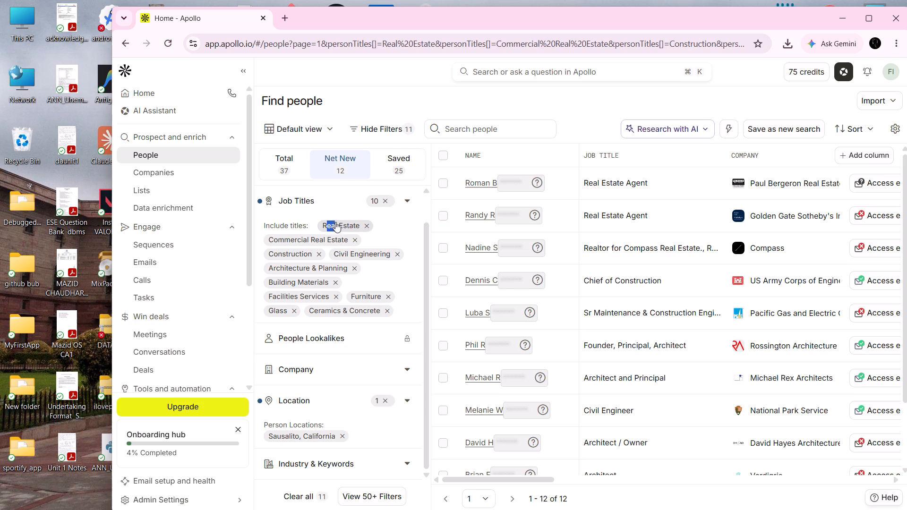
Clear all included titles from the Job Titles filter, keeping the Sausalito, California location filter.
{"action": "left_click_drag", "start_coordinate": [335, 222], "coordinate": [361, 222]}
{"action": "left_click", "coordinate": [323, 221]}
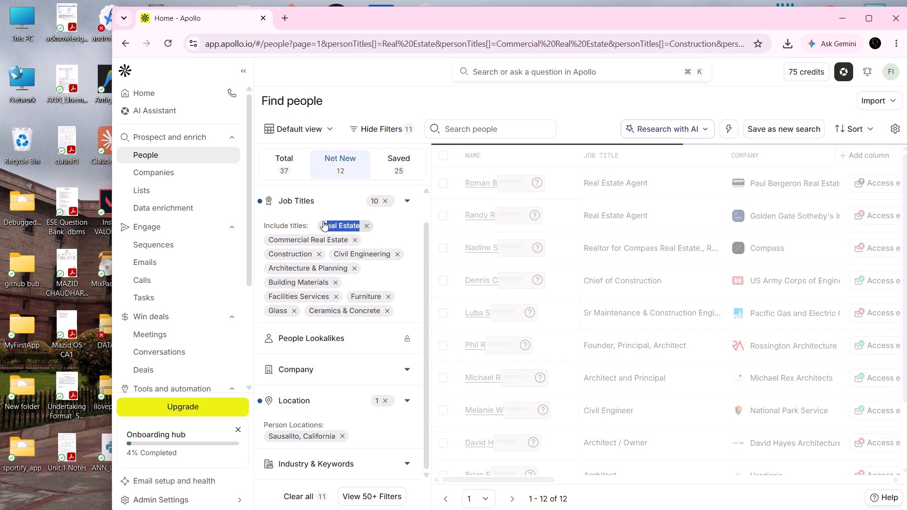
{"action": "left_click", "coordinate": [326, 222]}
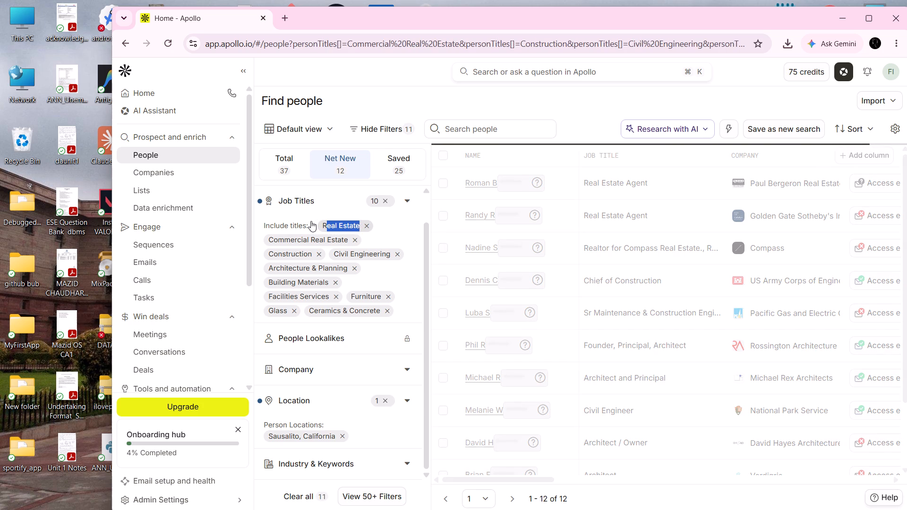
{"action": "left_click", "coordinate": [311, 221]}
{"action": "left_click", "coordinate": [322, 196]}
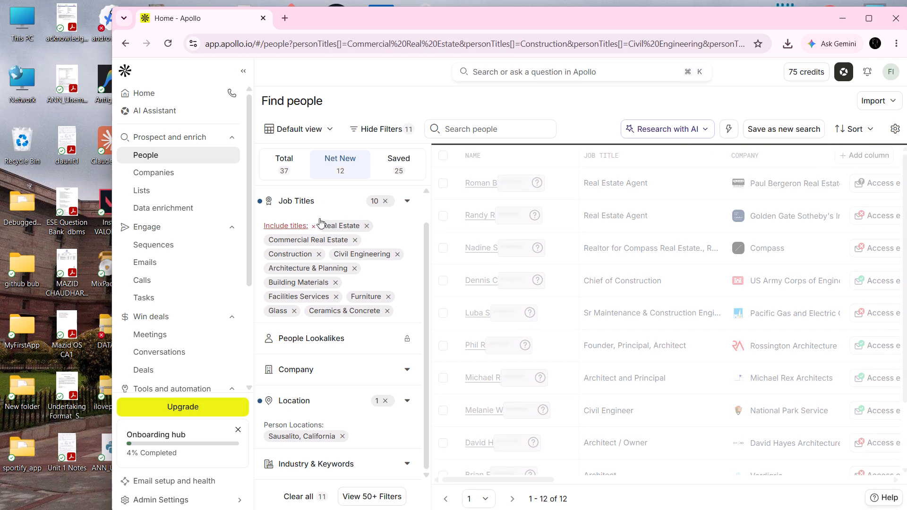
{"action": "left_click", "coordinate": [322, 224]}
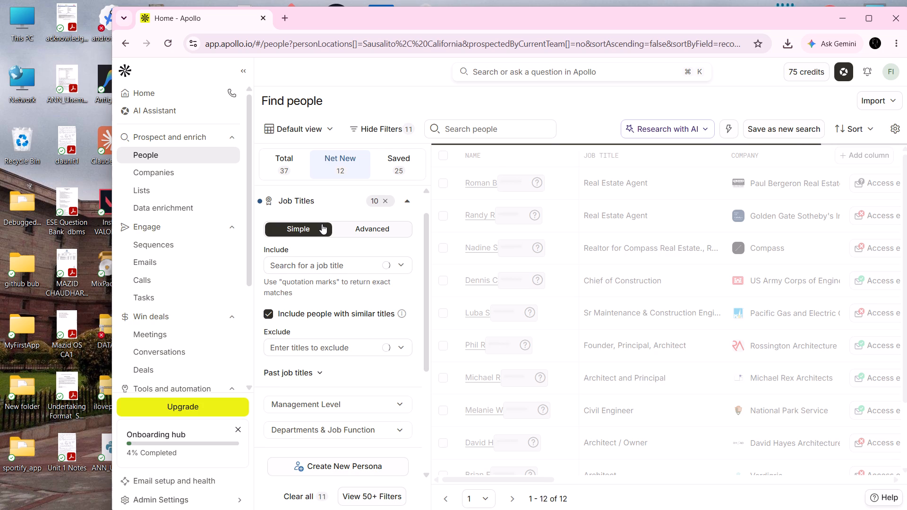
{"action": "left_click", "coordinate": [411, 198]}
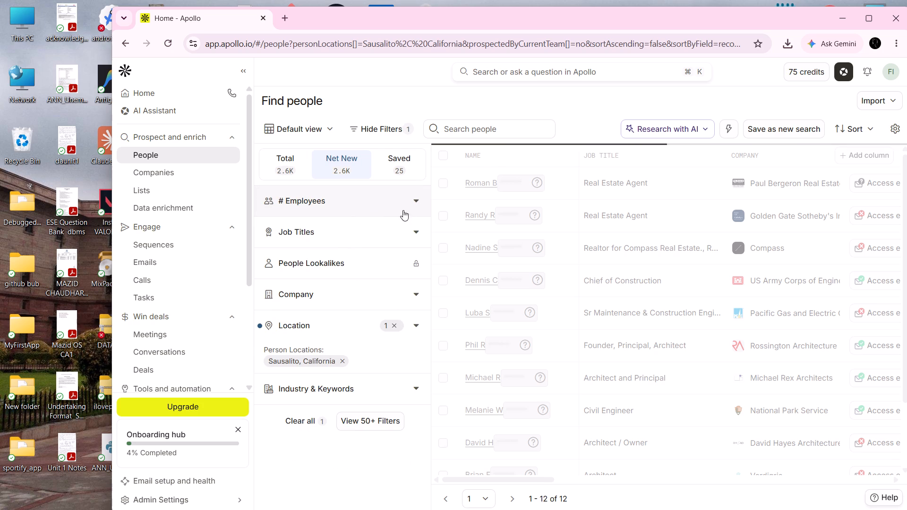
Expand the Job Titles and Industry & Keywords filters and open the list of selectable industries.
{"action": "left_click", "coordinate": [415, 230]}
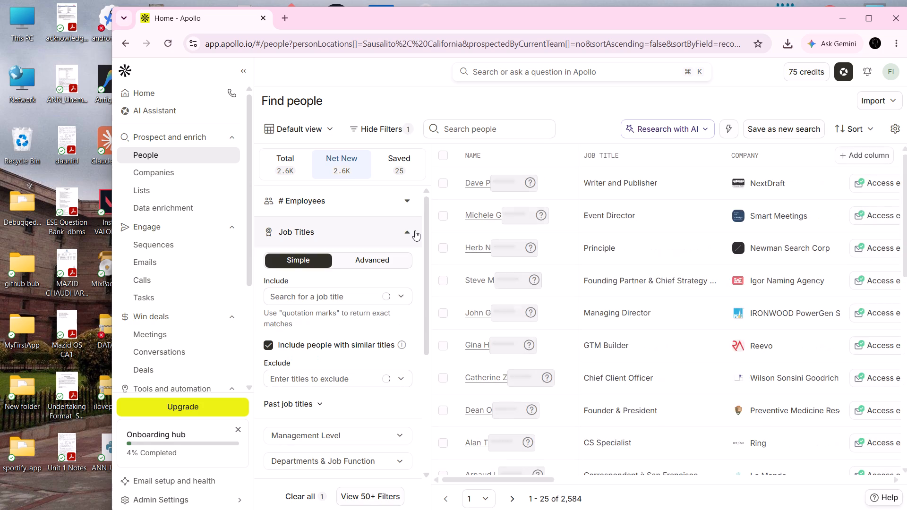
{"action": "left_click_drag", "start_coordinate": [415, 230], "coordinate": [409, 230]}
{"action": "left_click", "coordinate": [409, 230]}
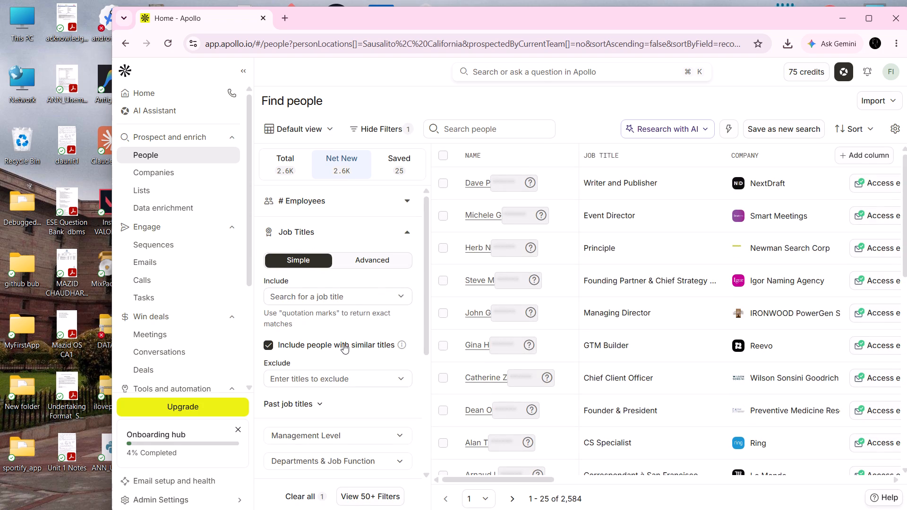
{"action": "scroll", "coordinate": [343, 343], "scroll_direction": "down", "scroll_amount": 8}
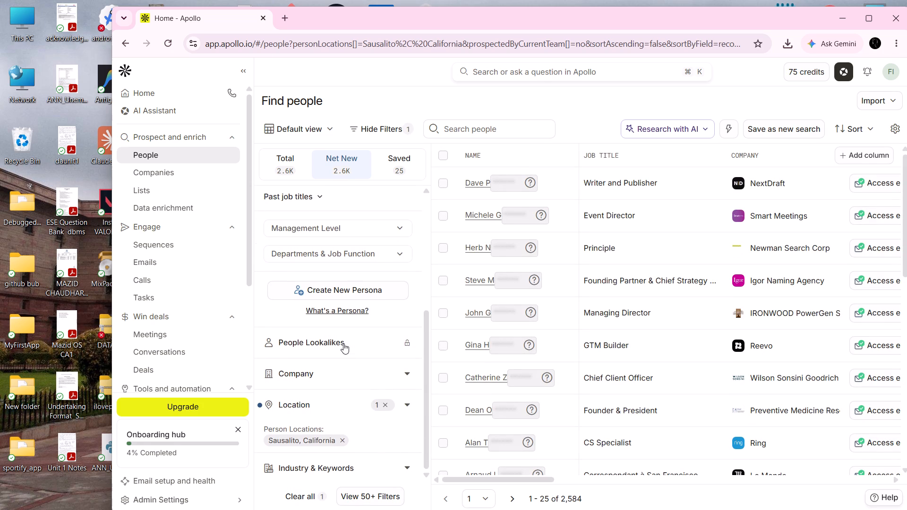
{"action": "scroll", "coordinate": [343, 343], "scroll_direction": "down", "scroll_amount": 3}
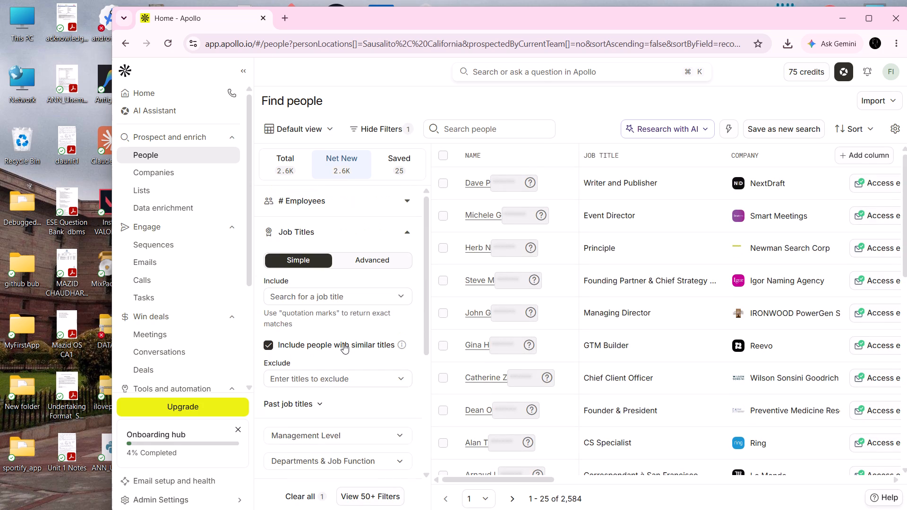
{"action": "scroll", "coordinate": [343, 343], "scroll_direction": "down", "scroll_amount": 8}
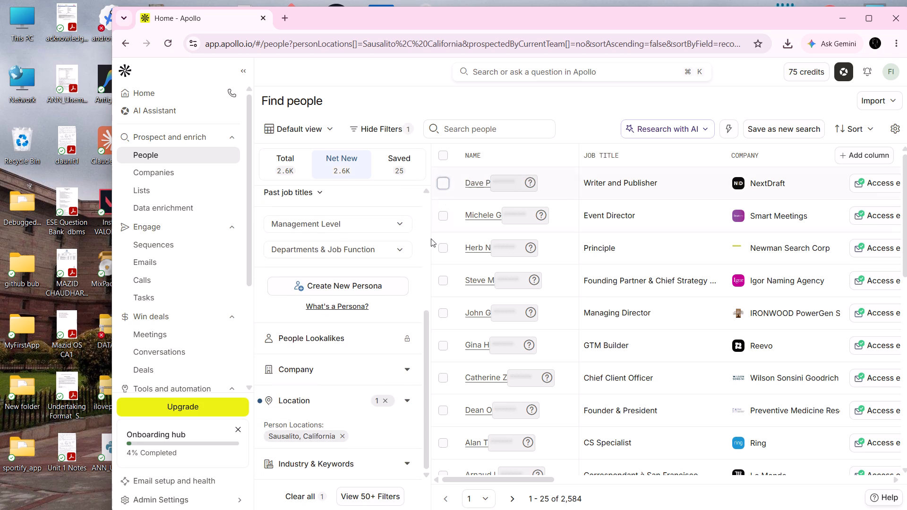
{"action": "left_click", "coordinate": [408, 462]}
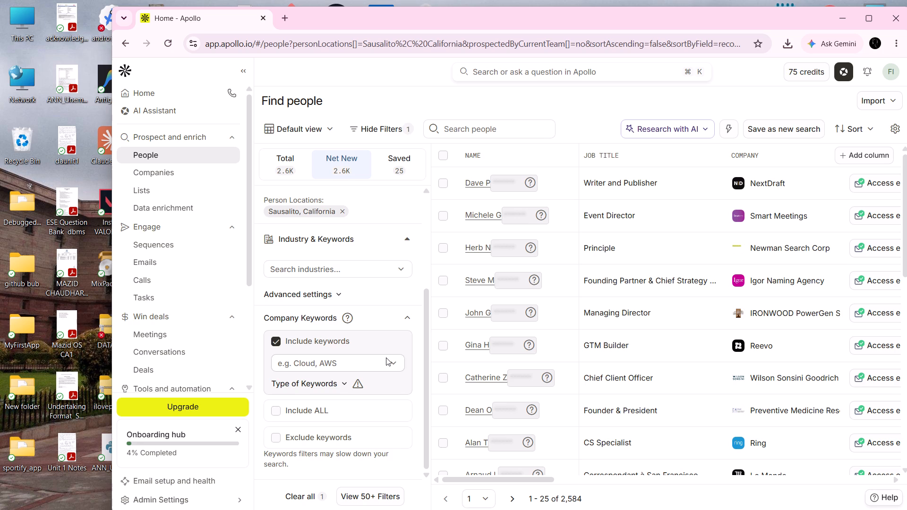
{"action": "left_click", "coordinate": [357, 263]}
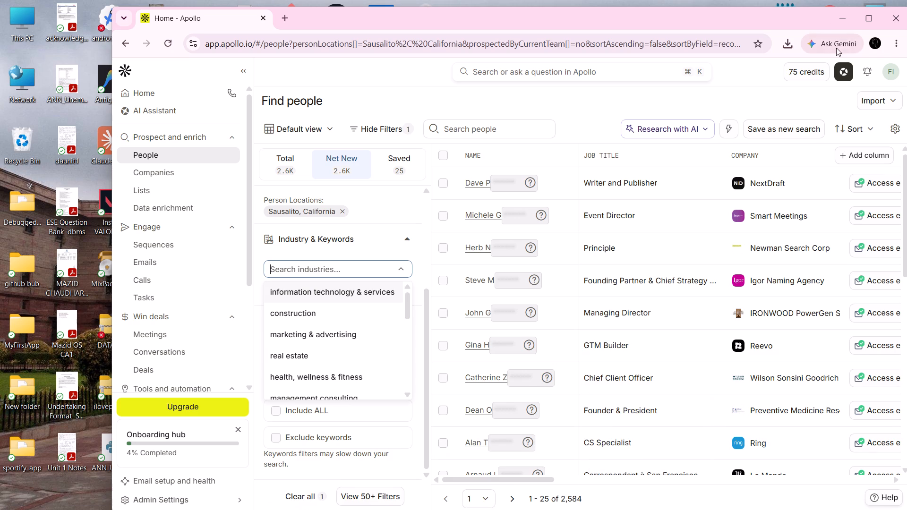
Minimize the browser window to reveal the desktop.
{"action": "left_click", "coordinate": [841, 9]}
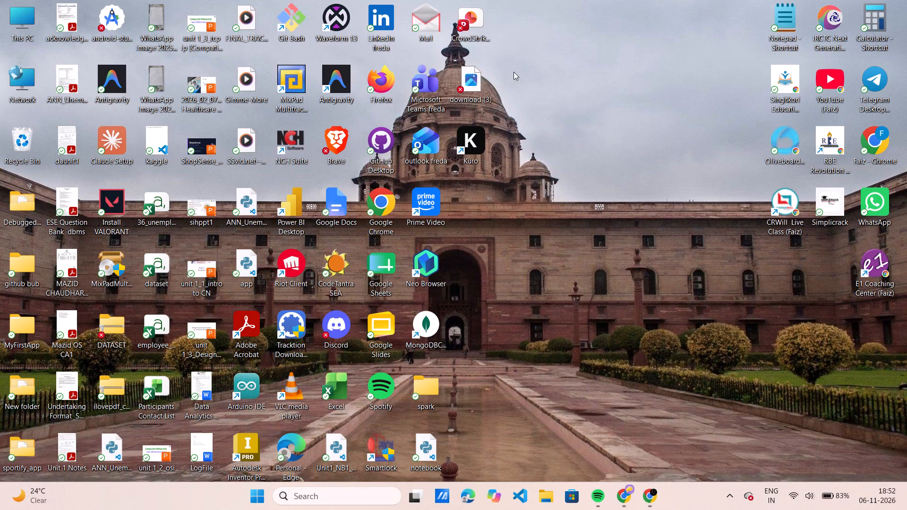
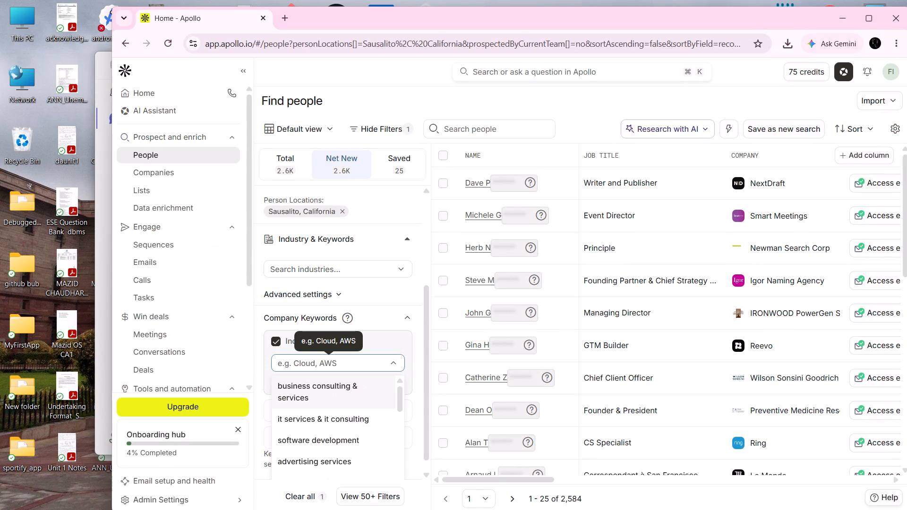
Add Real Estate as an included company keyword in the Industry & Keywords filter.
{"action": "key", "text": "ctrl+v"}
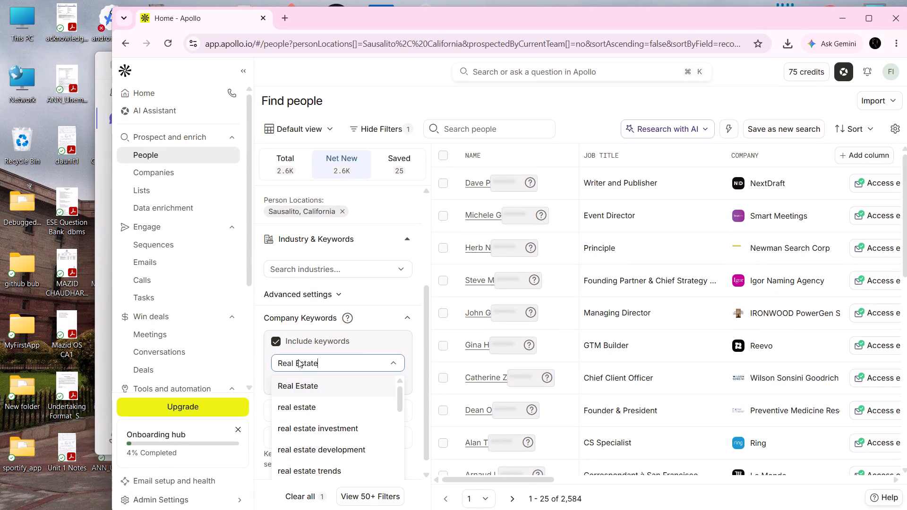
{"action": "left_click", "coordinate": [309, 382]}
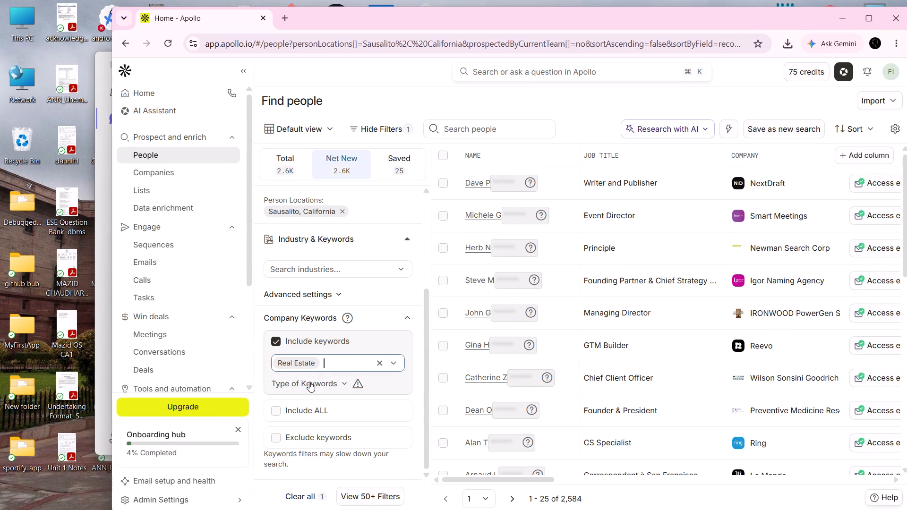
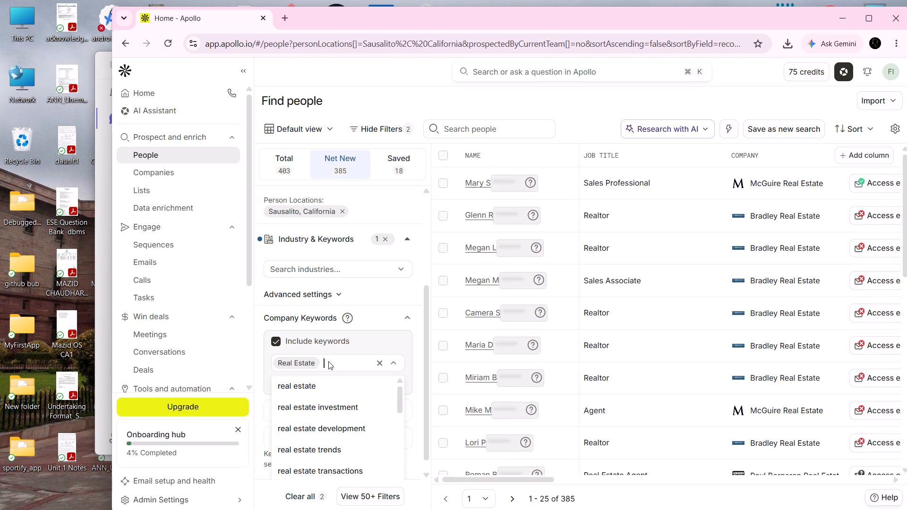
Add Commercial Real Estate as another included company keyword in the Company Keywords filter.
{"action": "key", "text": "ctrl+c"}
{"action": "key", "text": "ctrl+v"}
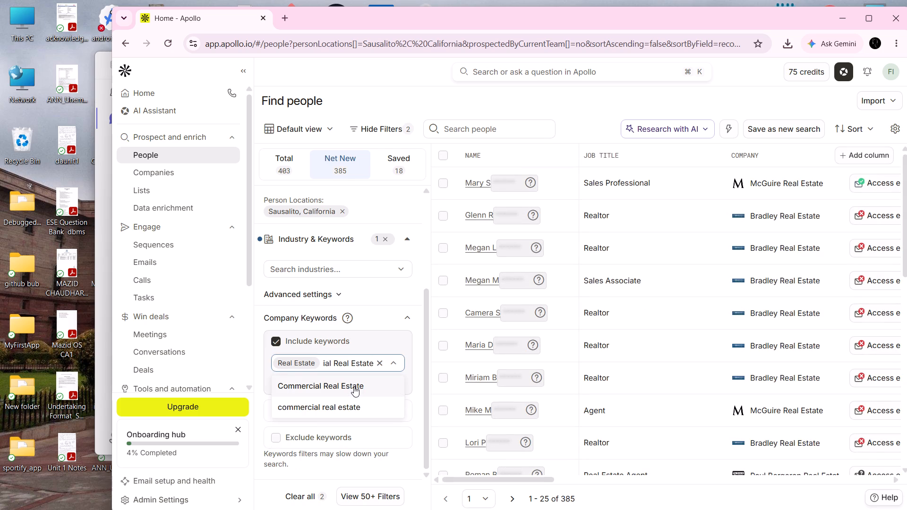
{"action": "left_click", "coordinate": [354, 386]}
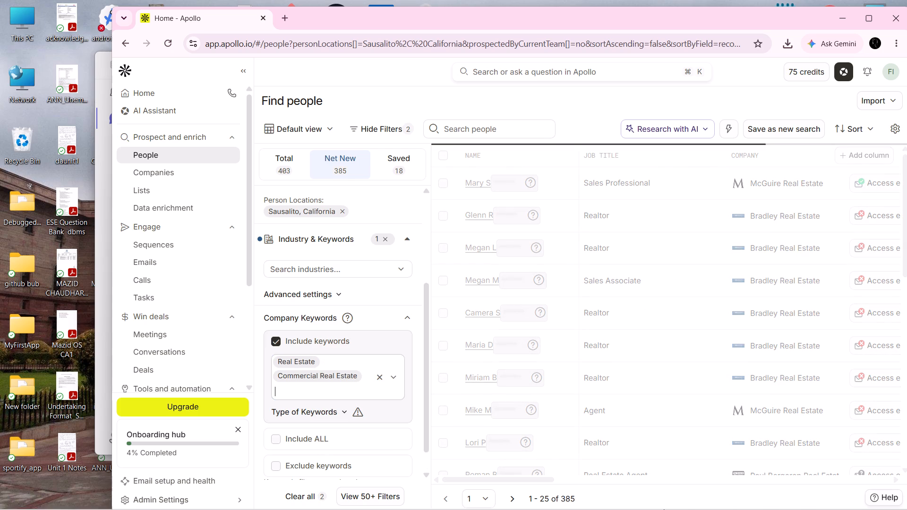
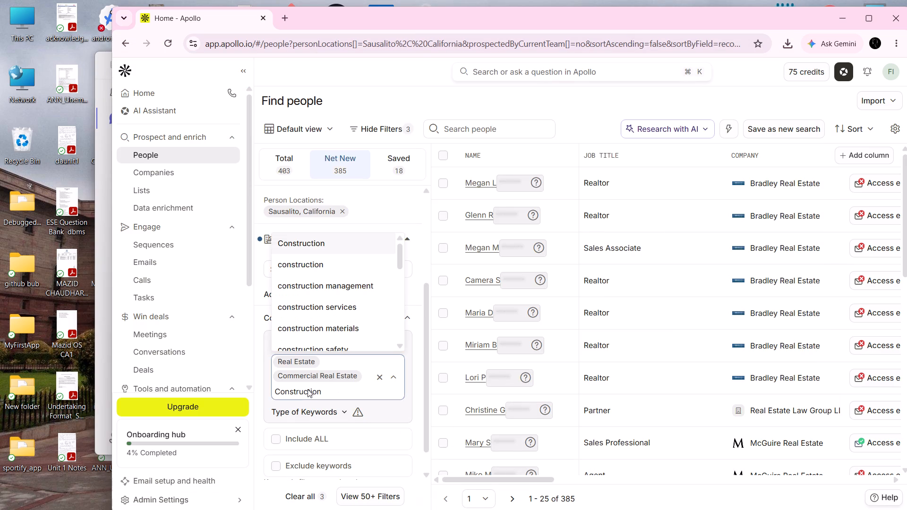
Add Construction as another included company keyword alongside Real Estate and Commercial Real Estate.
{"action": "left_click", "coordinate": [318, 243]}
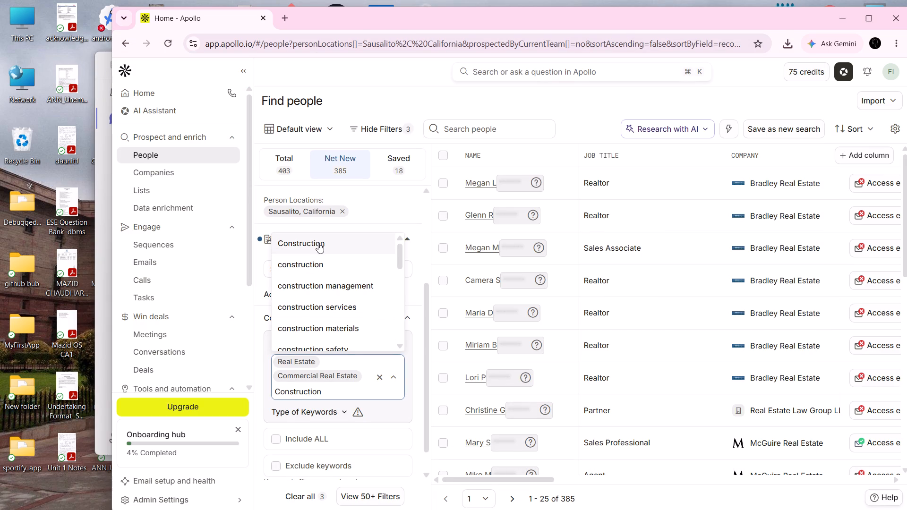
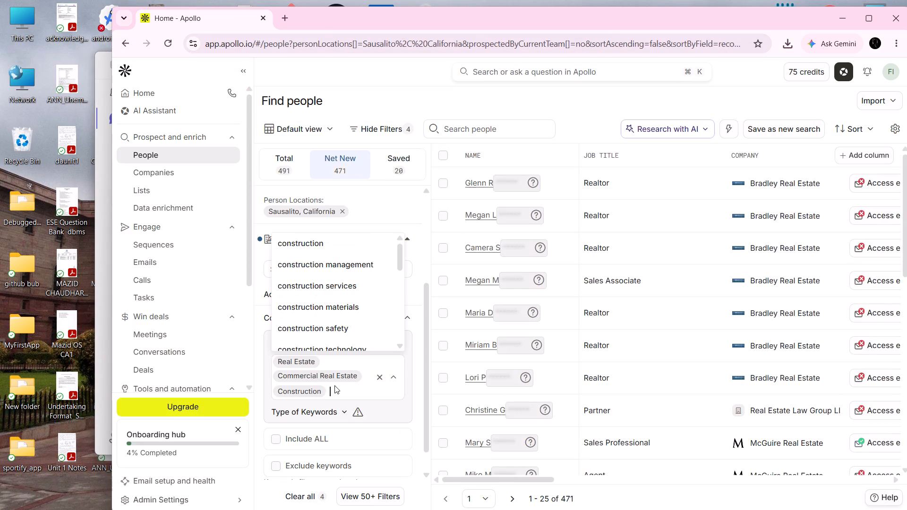
Add Civil Engineering as another included company keyword.
{"action": "key", "text": "ctrl+v"}
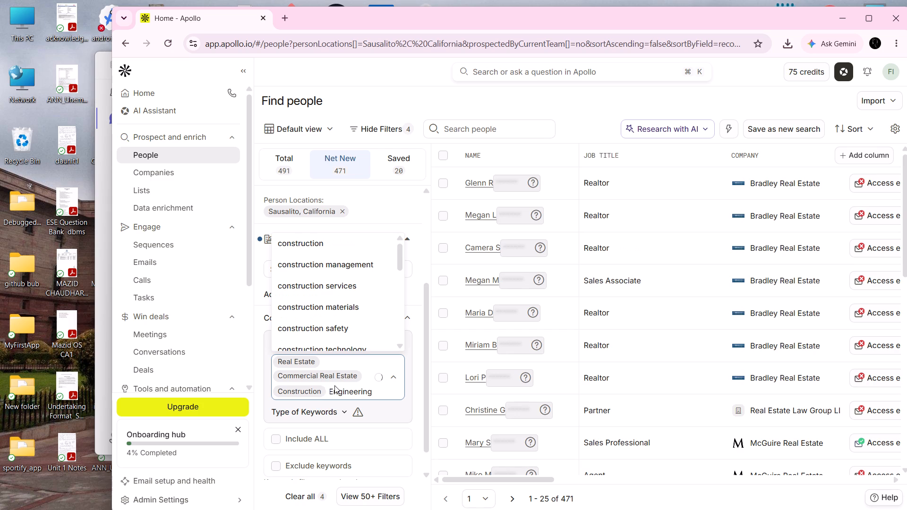
{"action": "left_click", "coordinate": [334, 340]}
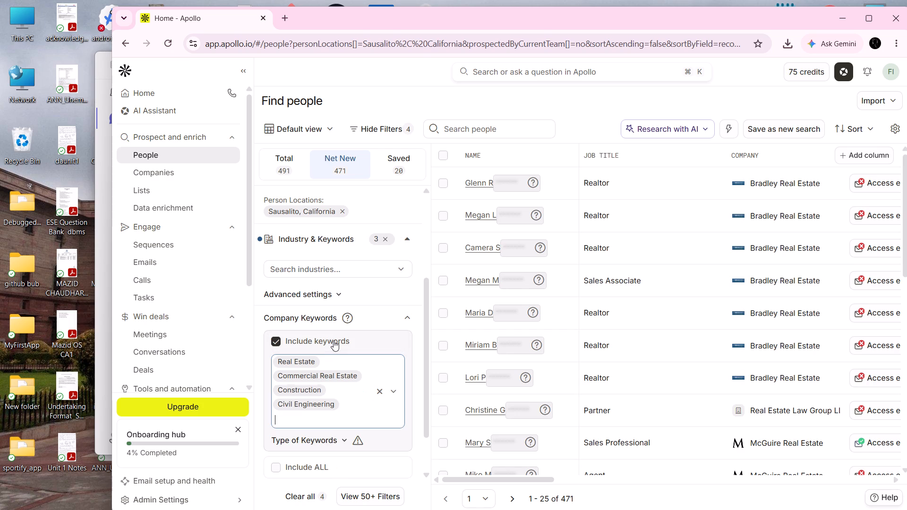
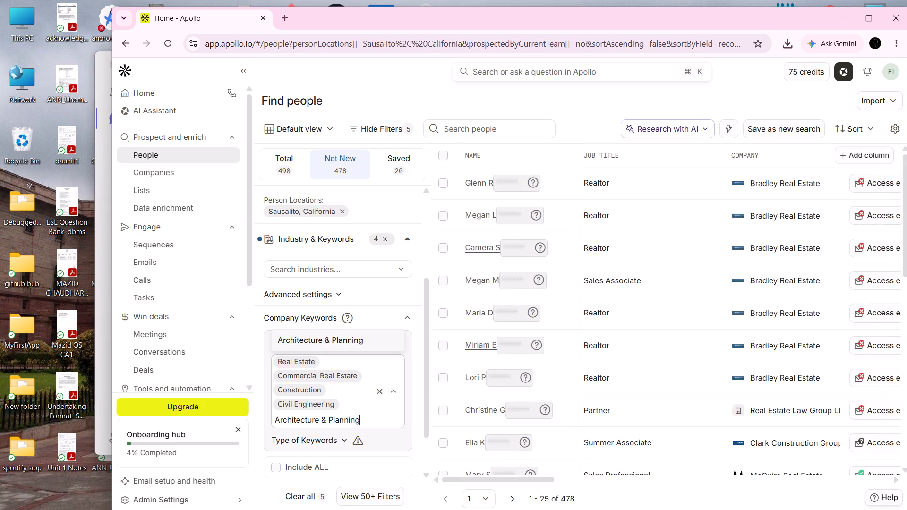
Add Architecture & Planning as another included company keyword in the people search filters.
{"action": "left_click", "coordinate": [361, 344]}
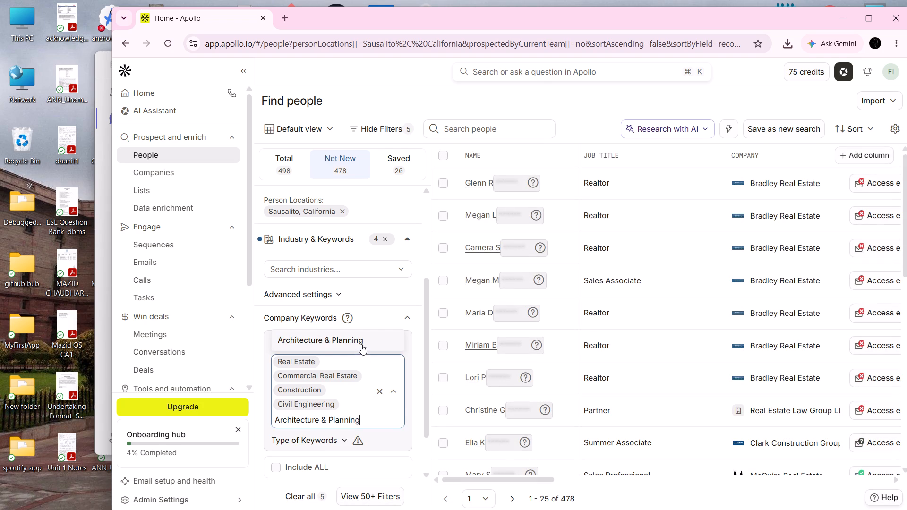
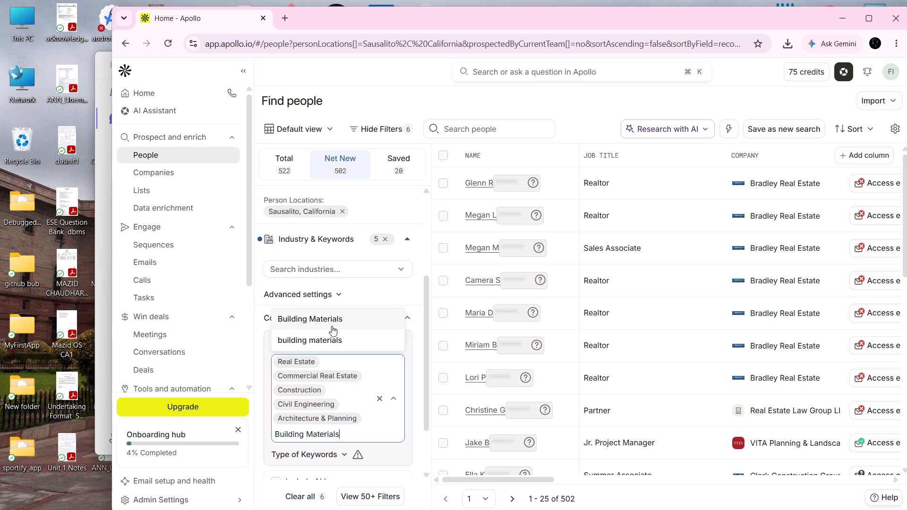
Add Building Materials as another included company keyword in the people search filters.
{"action": "left_click", "coordinate": [342, 314]}
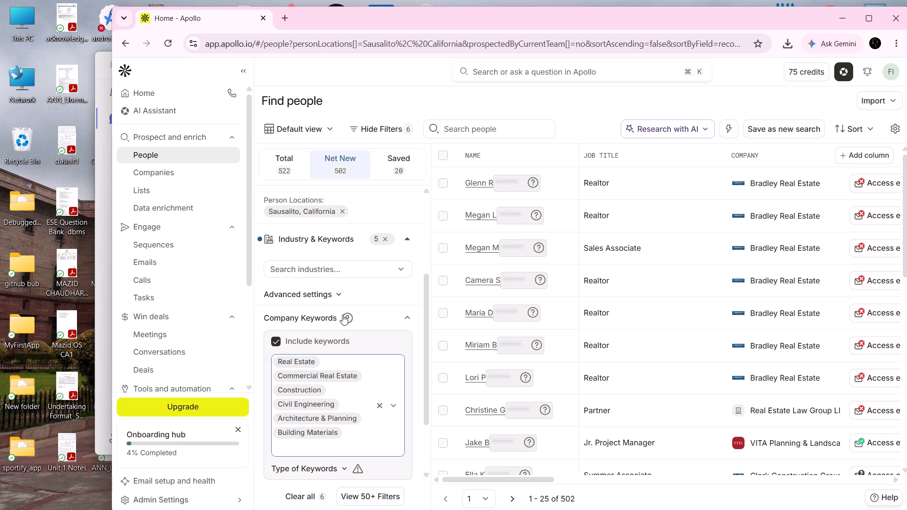
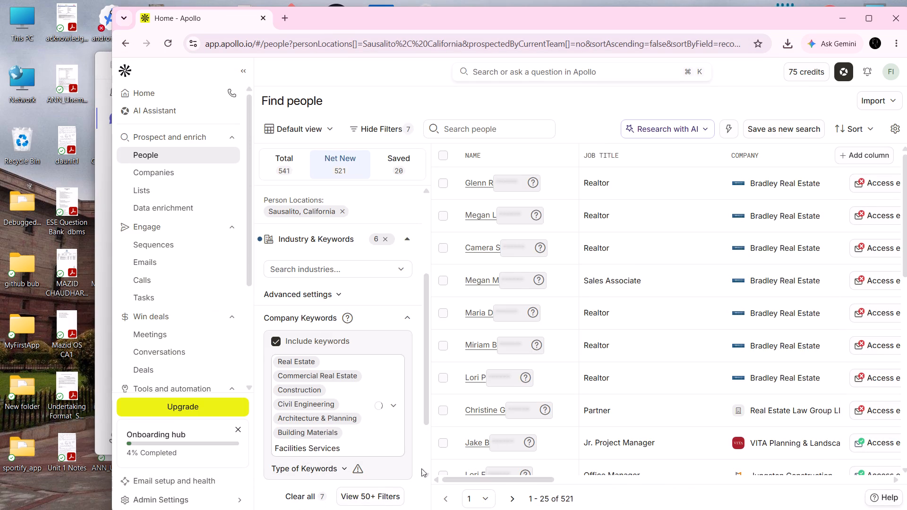
Add Facilities Services as another included company keyword in the people search filters.
{"action": "left_click", "coordinate": [374, 333]}
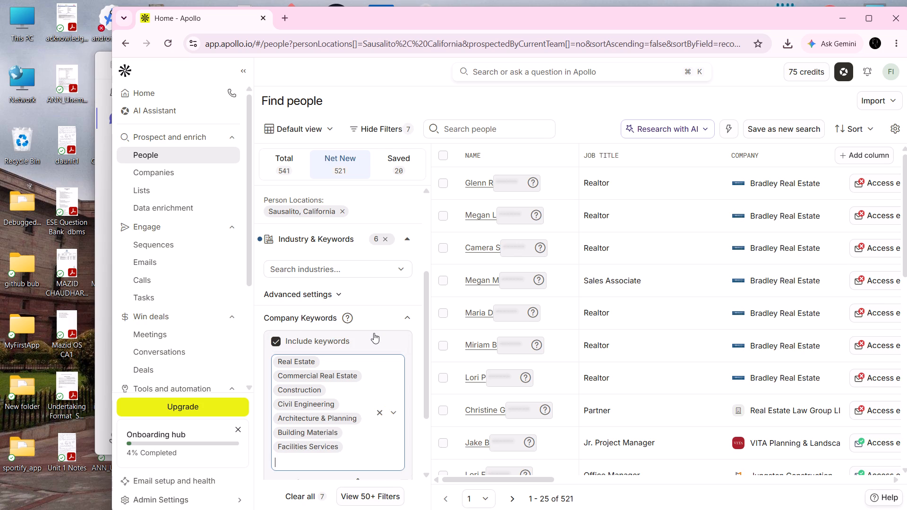
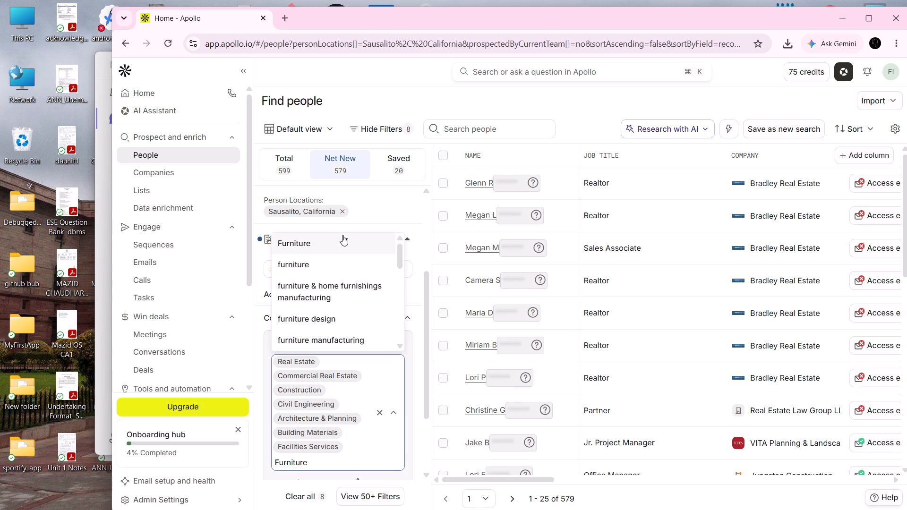
Add Furniture as another included company keyword in the people search filters.
{"action": "left_click", "coordinate": [342, 237]}
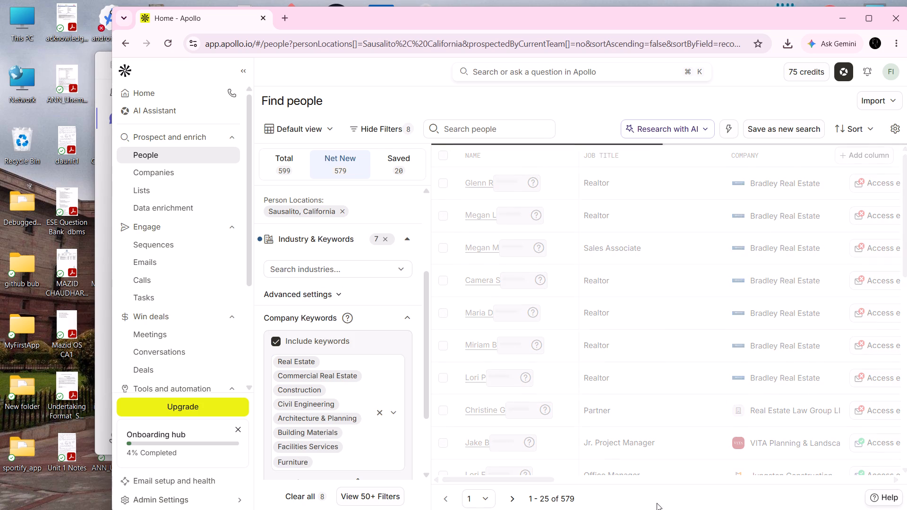
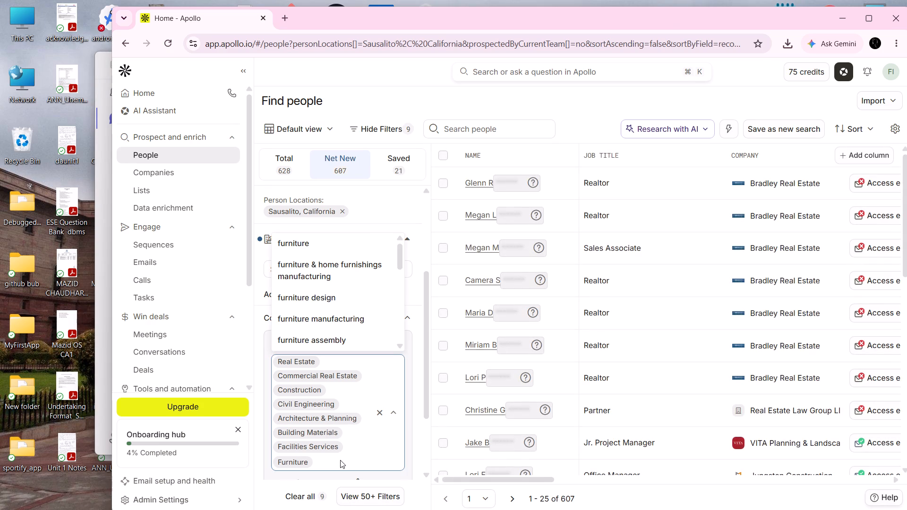
Add Glass, Ceramics & Concrete to the included company keywords in the people search filters.
{"action": "key", "text": "ctrl+v"}
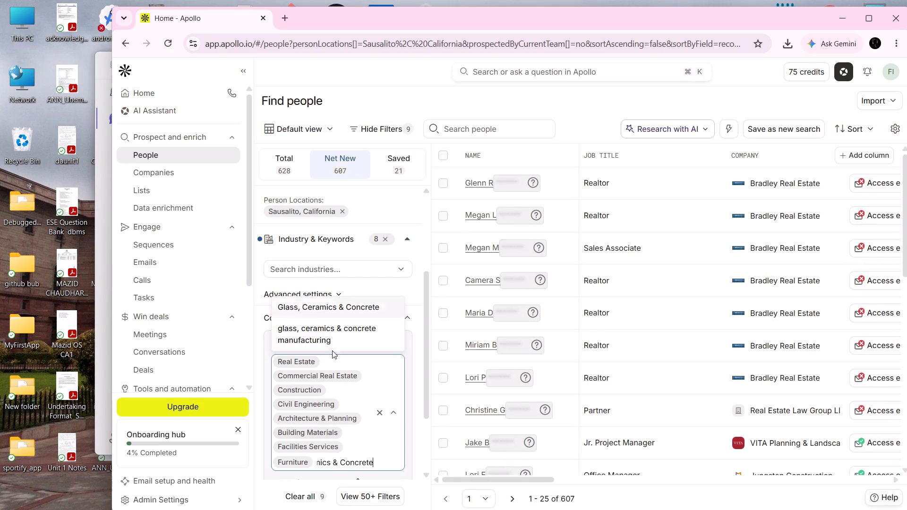
{"action": "left_click", "coordinate": [352, 308]}
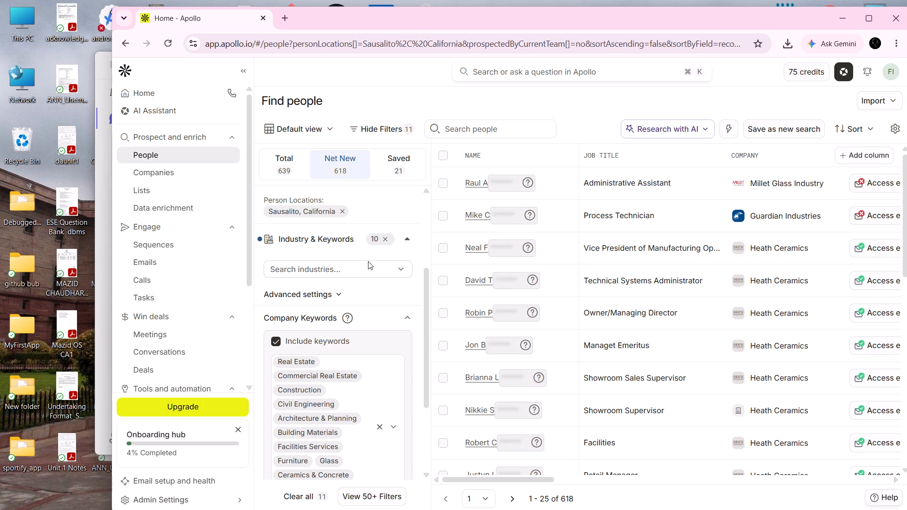
Filter the people search to companies with 21-50 employees using the predefined ranges.
{"action": "scroll", "coordinate": [370, 261], "scroll_direction": "down", "scroll_amount": 1}
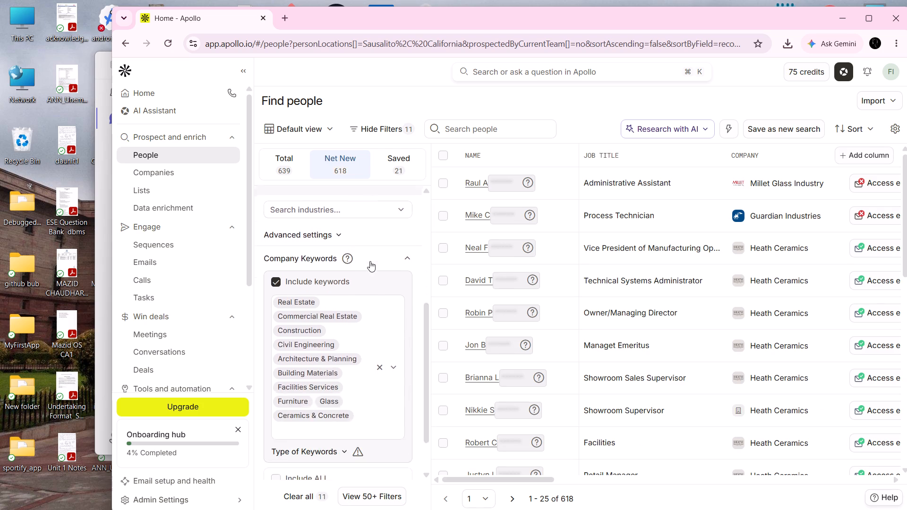
{"action": "scroll", "coordinate": [370, 261], "scroll_direction": "down", "scroll_amount": 1}
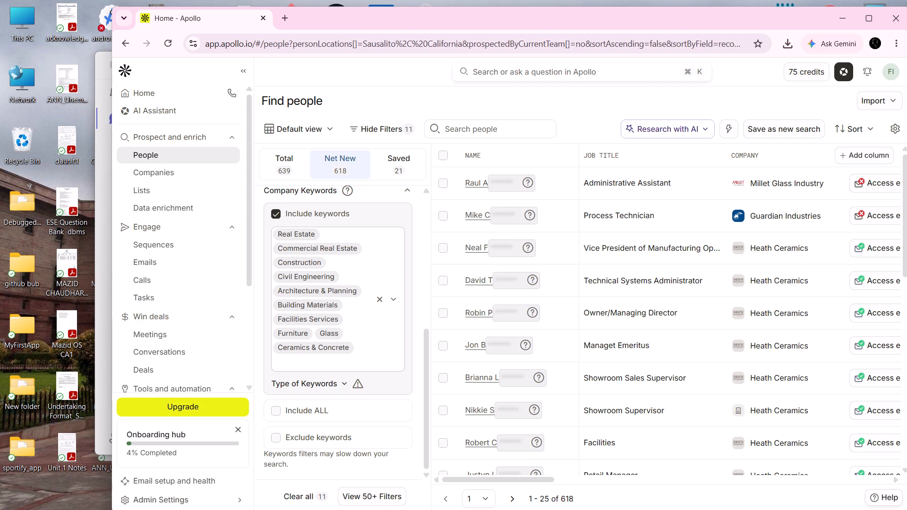
{"action": "scroll", "coordinate": [373, 277], "scroll_direction": "up", "scroll_amount": 6}
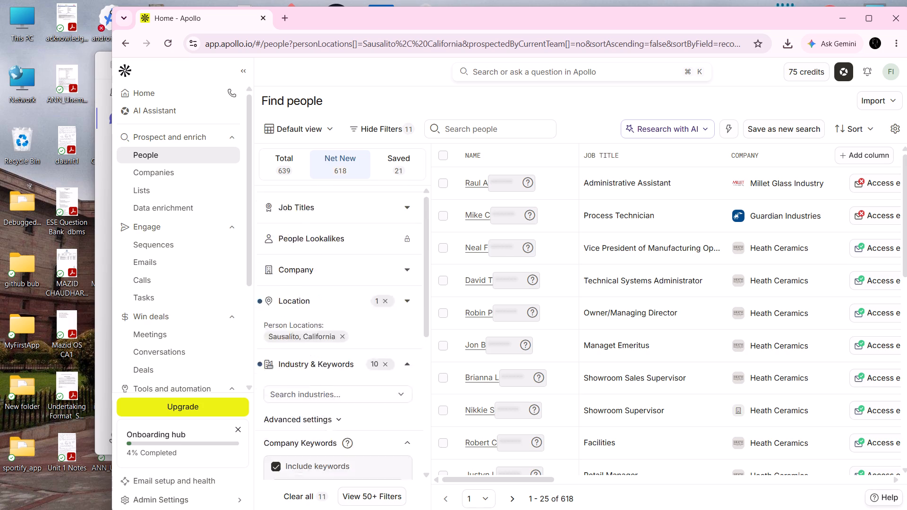
{"action": "left_click", "coordinate": [407, 204]}
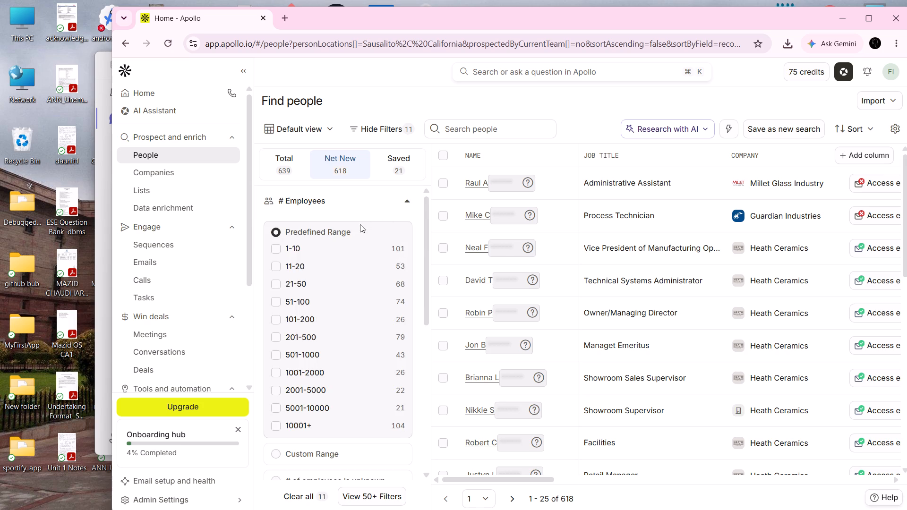
{"action": "left_click", "coordinate": [275, 283]}
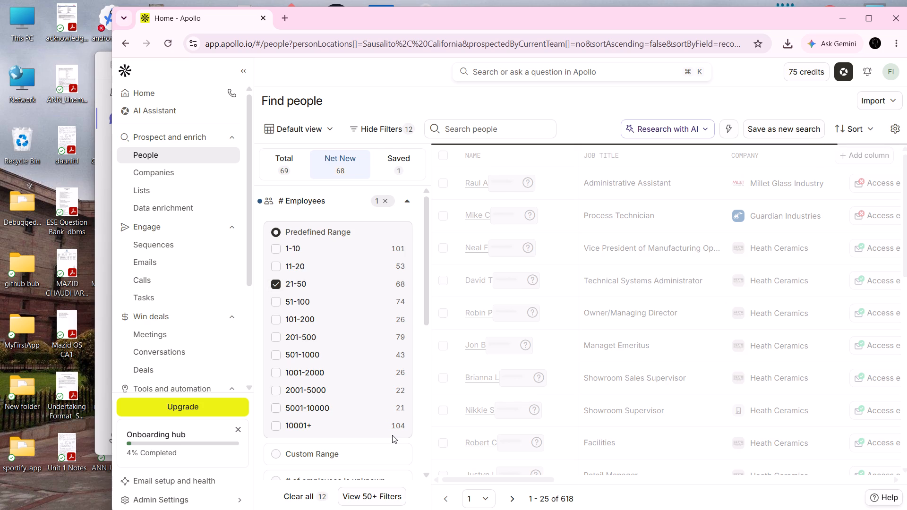
{"action": "left_click", "coordinate": [406, 203]}
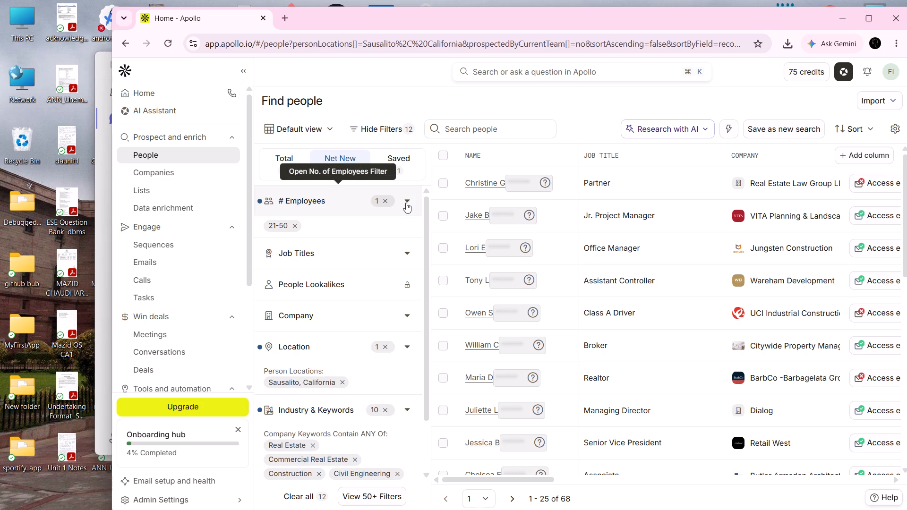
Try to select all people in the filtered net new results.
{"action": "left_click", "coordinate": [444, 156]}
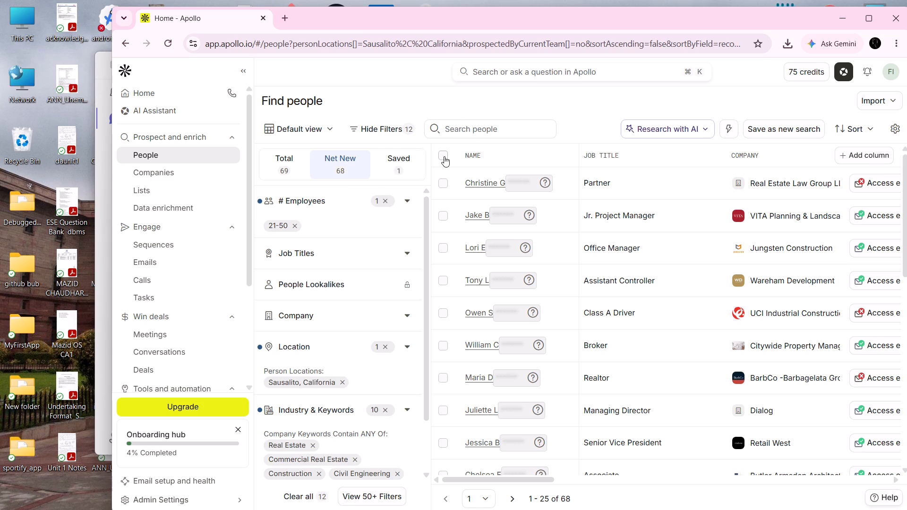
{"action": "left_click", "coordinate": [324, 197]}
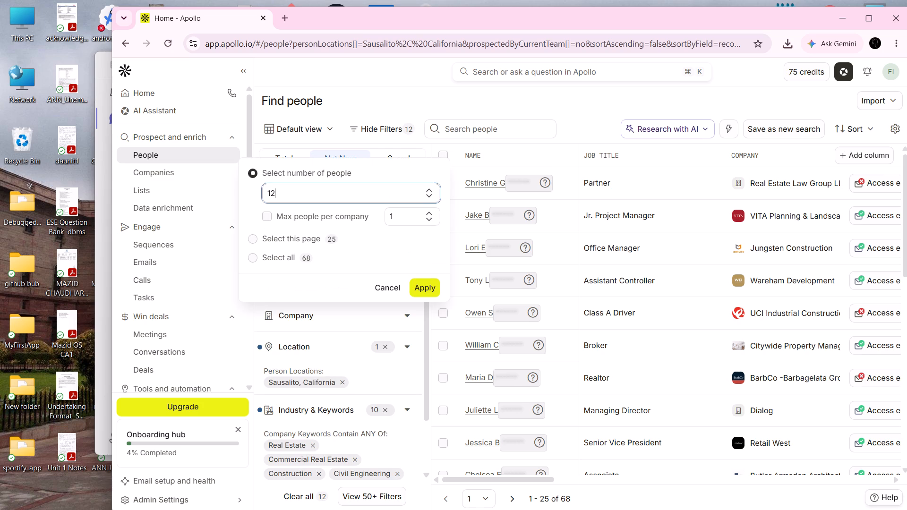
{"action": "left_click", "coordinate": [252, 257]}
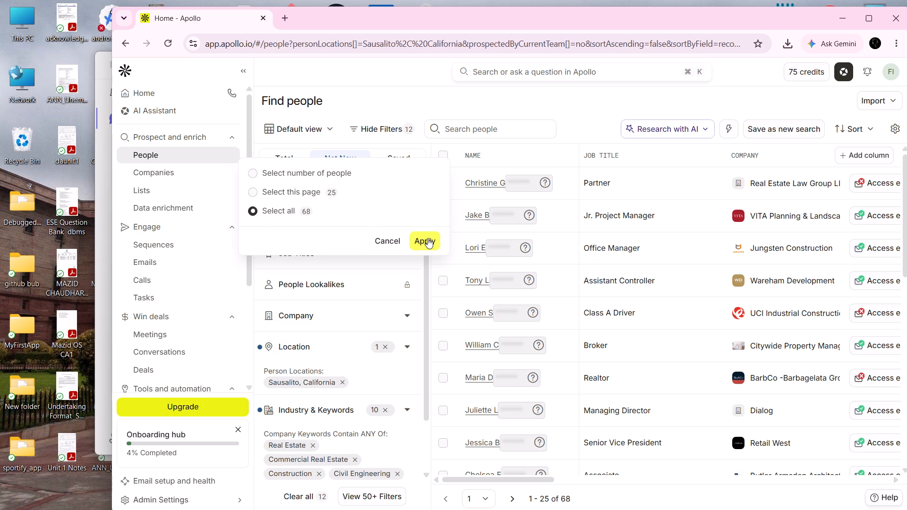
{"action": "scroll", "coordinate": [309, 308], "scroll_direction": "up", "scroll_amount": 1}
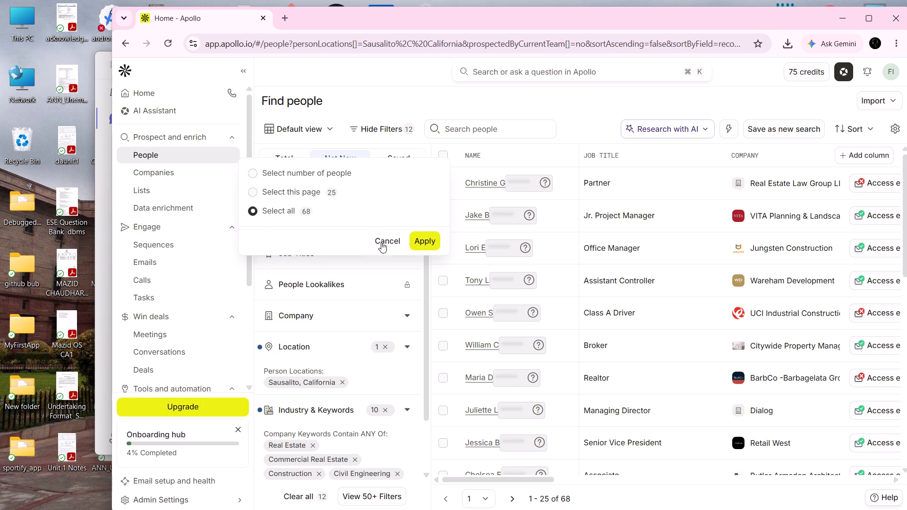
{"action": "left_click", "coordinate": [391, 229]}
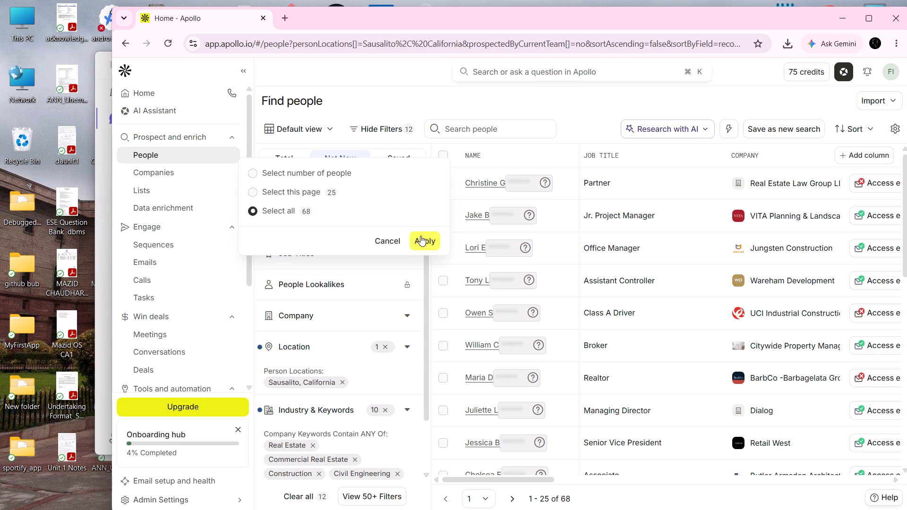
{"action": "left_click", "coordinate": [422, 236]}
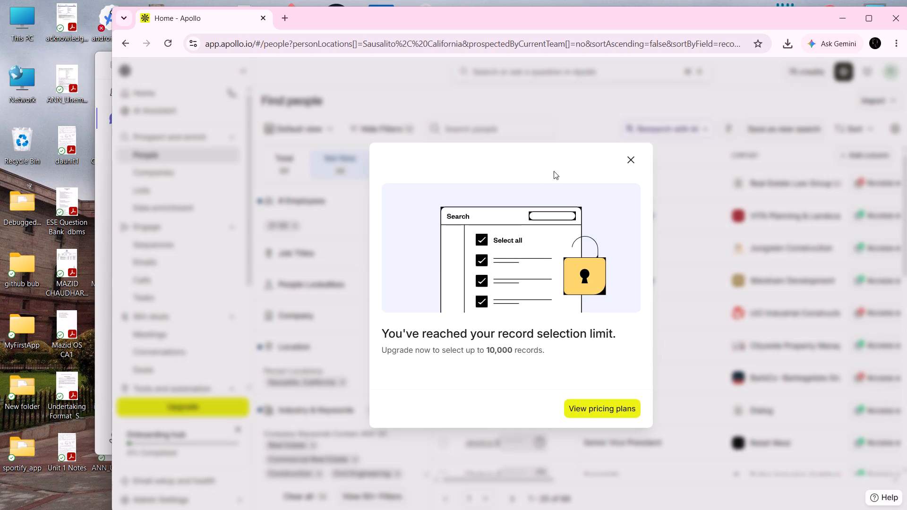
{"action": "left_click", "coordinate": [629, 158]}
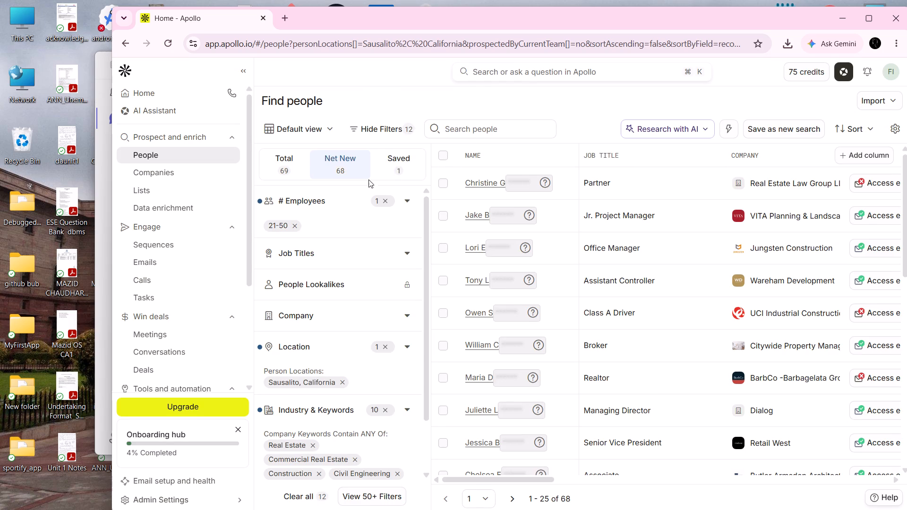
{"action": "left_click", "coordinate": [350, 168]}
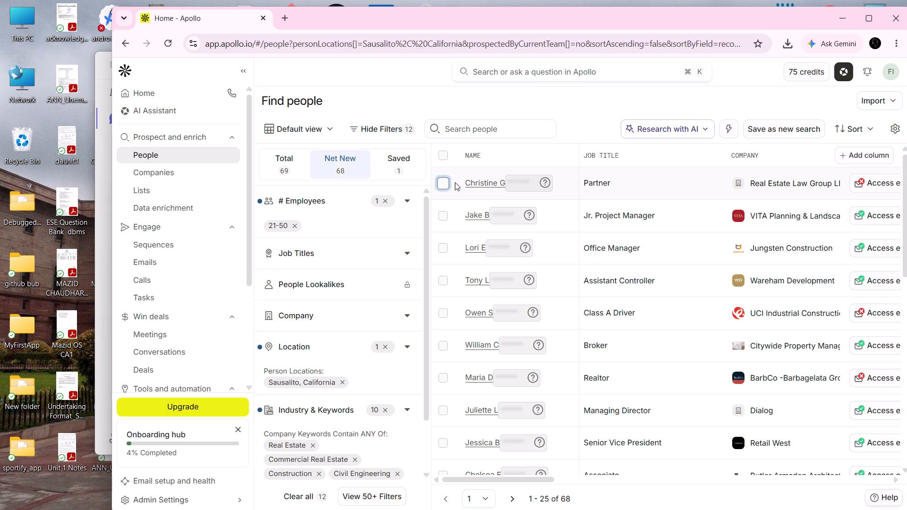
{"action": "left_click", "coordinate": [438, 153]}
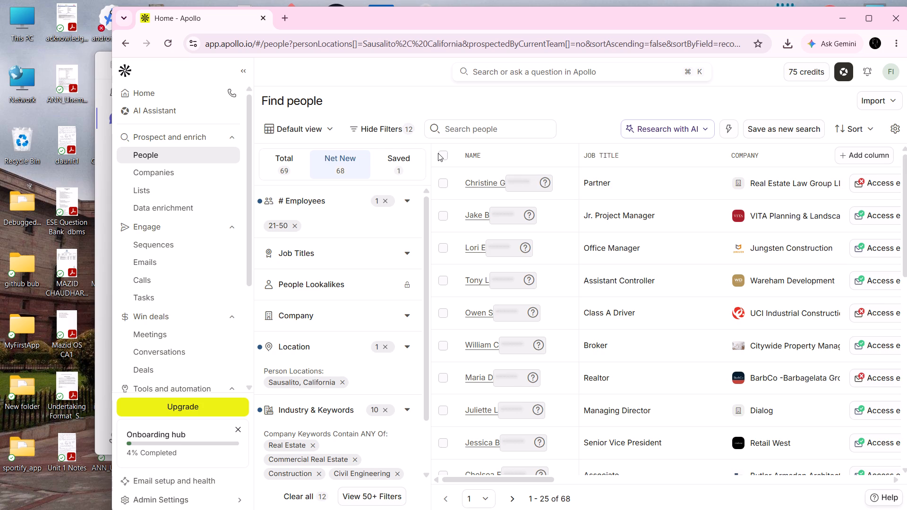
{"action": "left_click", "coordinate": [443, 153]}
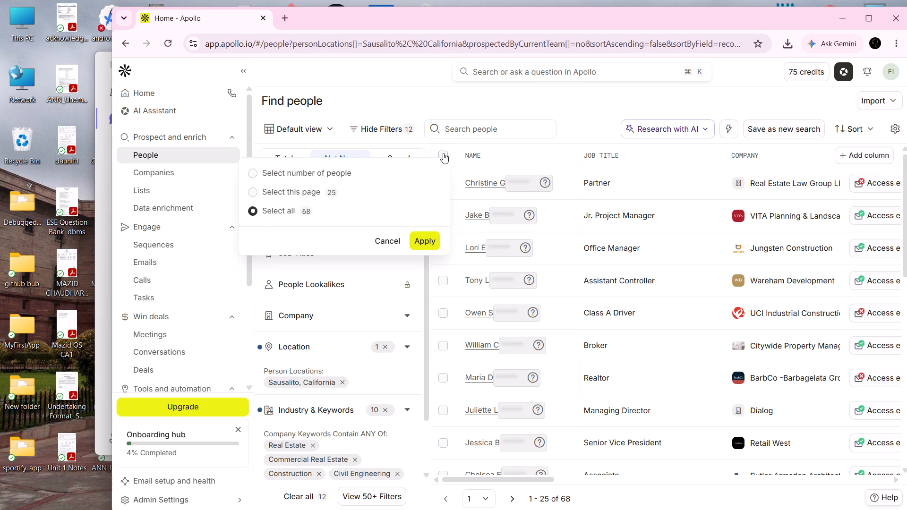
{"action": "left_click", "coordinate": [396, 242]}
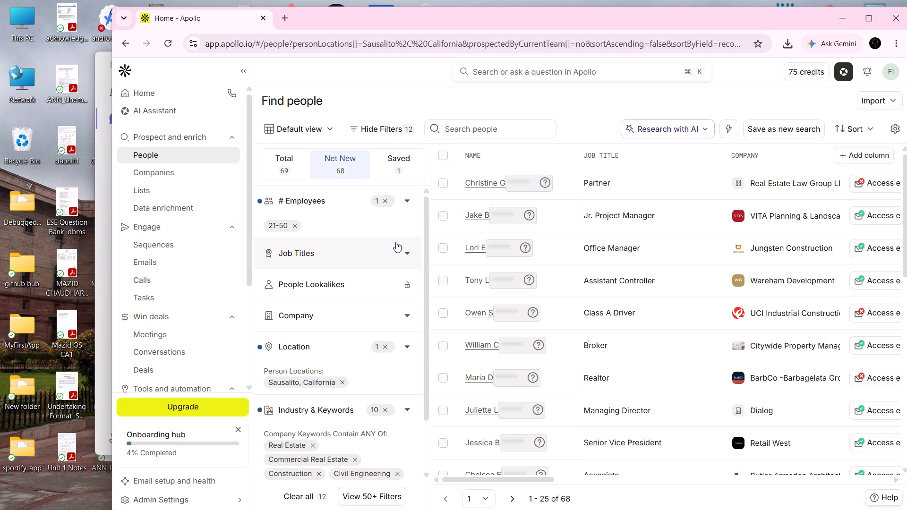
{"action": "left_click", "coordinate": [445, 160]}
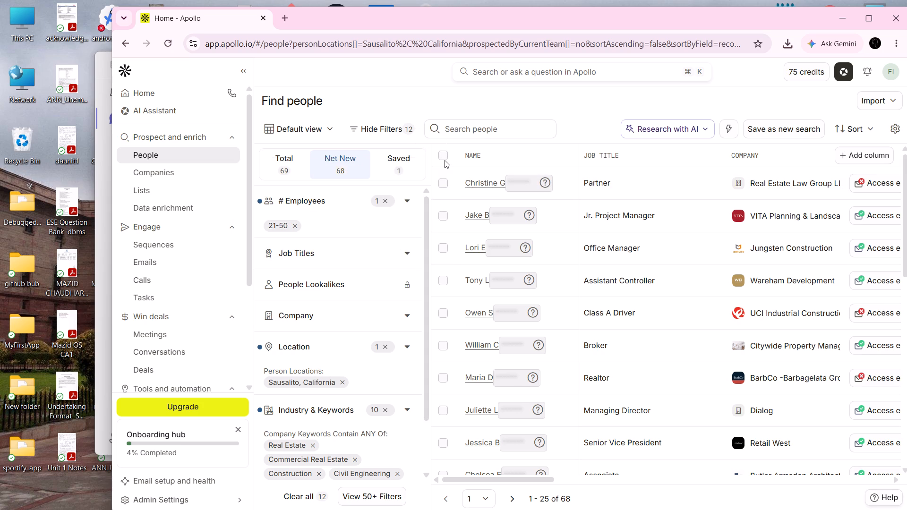
Select 25 people from the net new results, limited to a maximum of 1 person per company.
{"action": "left_click", "coordinate": [444, 153]}
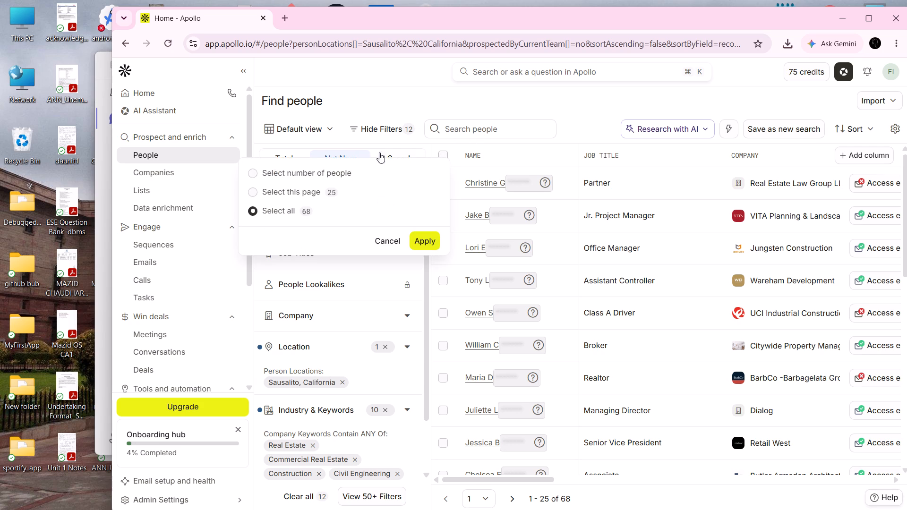
{"action": "left_click", "coordinate": [249, 170]}
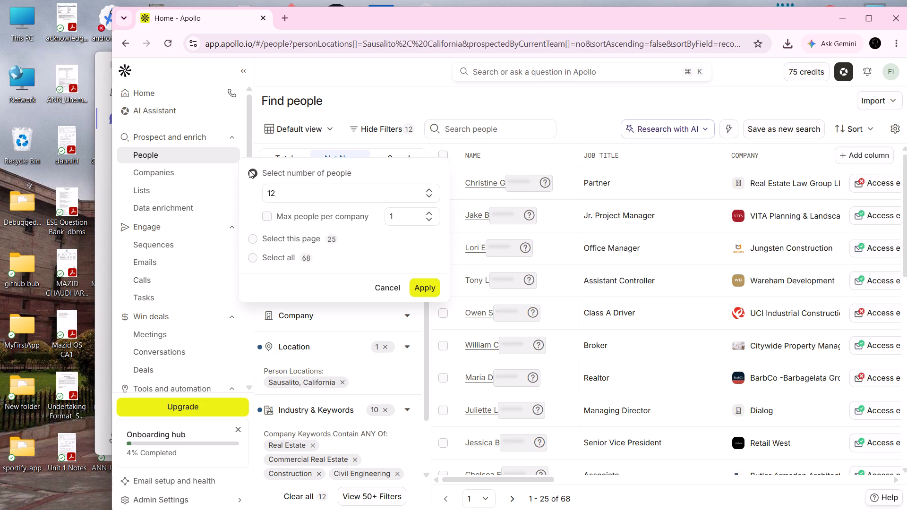
{"action": "left_click", "coordinate": [300, 193]}
{"action": "key", "text": "BackSpace"}
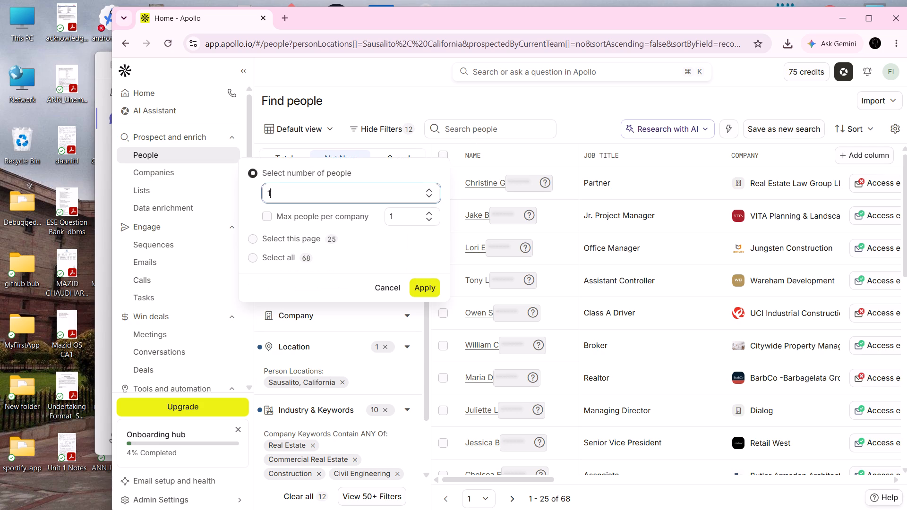
{"action": "key", "text": "BackSpace"}
{"action": "type", "text": "25"}
{"action": "left_click", "coordinate": [268, 211]}
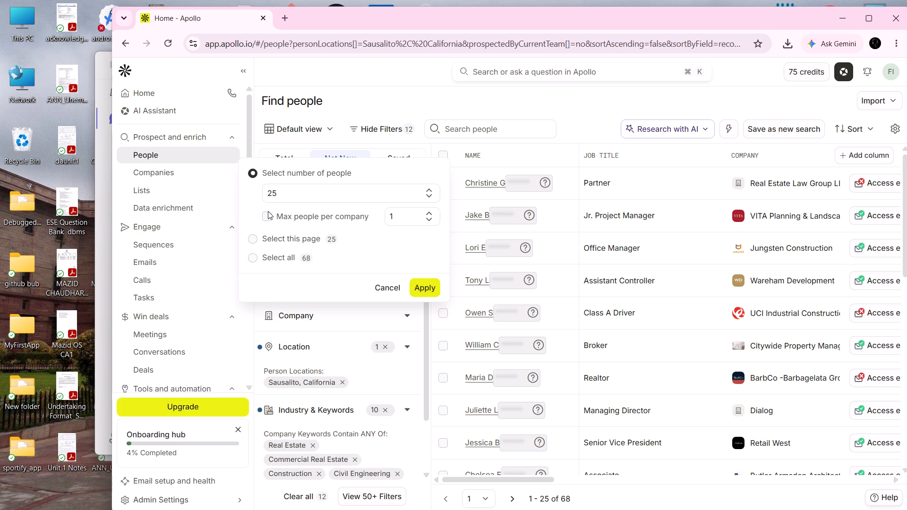
{"action": "left_click", "coordinate": [265, 213]}
{"action": "left_click", "coordinate": [429, 282]}
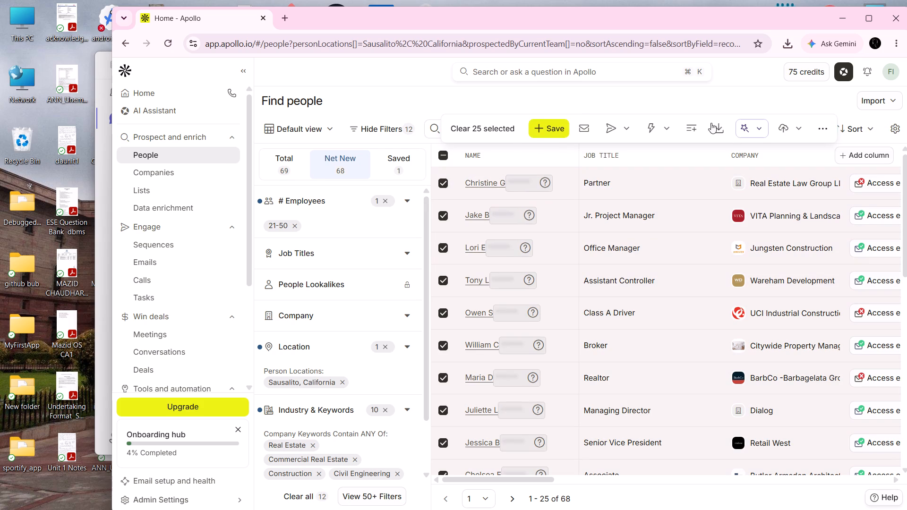
Create a new list named 06/11/26 as the destination for the selected people.
{"action": "left_click", "coordinate": [696, 124]}
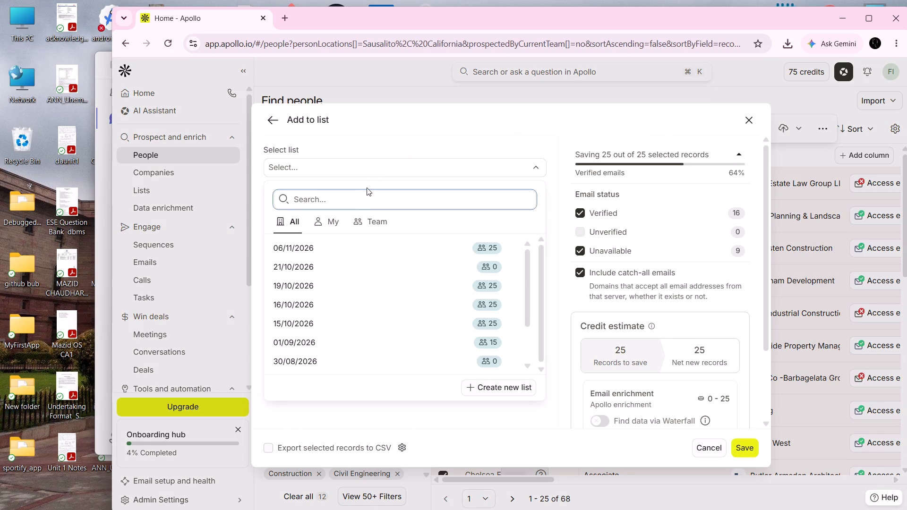
{"action": "left_click", "coordinate": [359, 194]}
{"action": "key", "text": "0"}
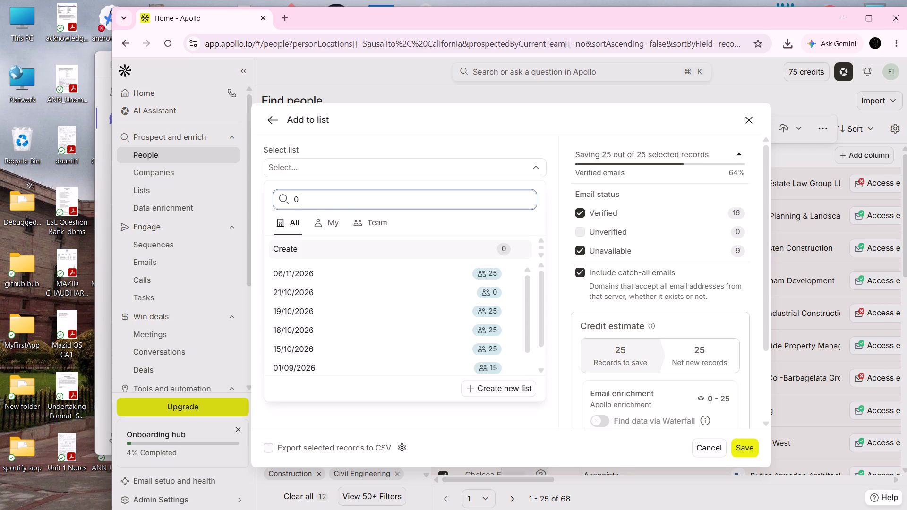
{"action": "key", "text": "6"}
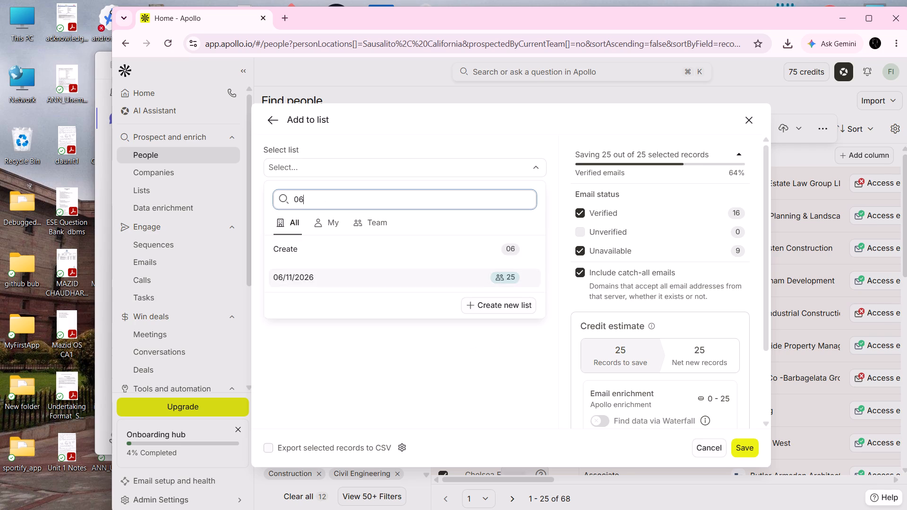
{"action": "type", "text": "/11"}
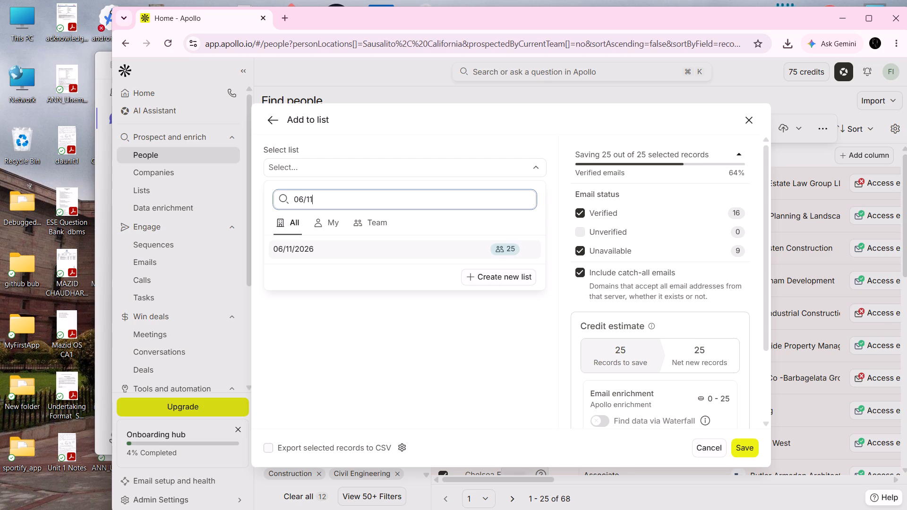
{"action": "type", "text": "/2"}
{"action": "key", "text": "6"}
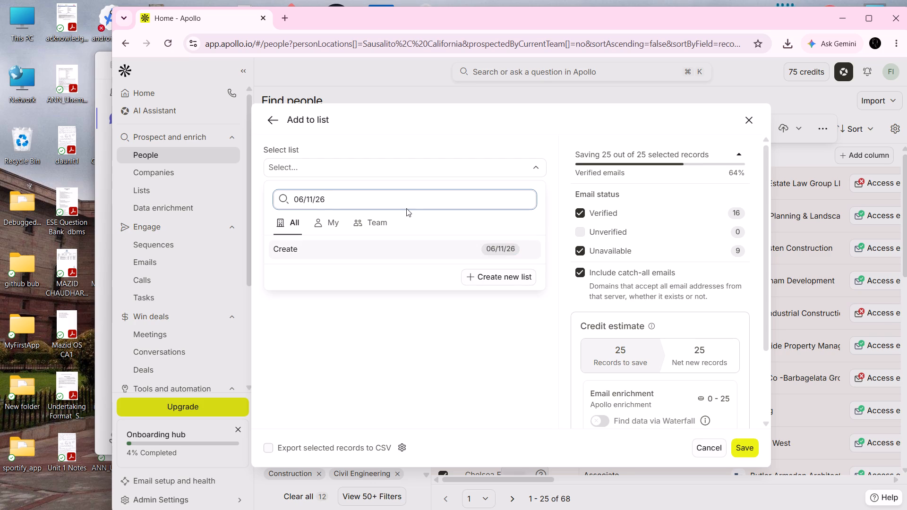
{"action": "left_click", "coordinate": [434, 245]}
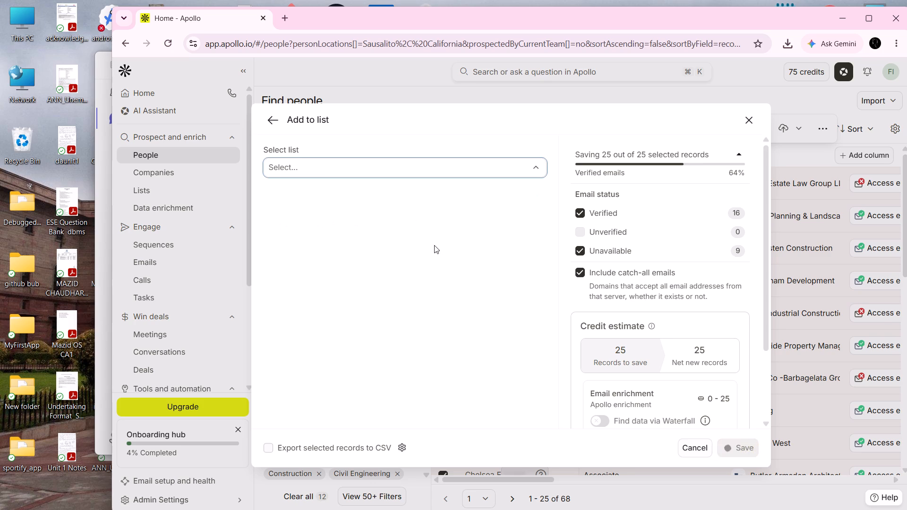
Save the 25 selected people to the 06/11/26 list with CSV export of the selected records enabled.
{"action": "left_click", "coordinate": [267, 449]}
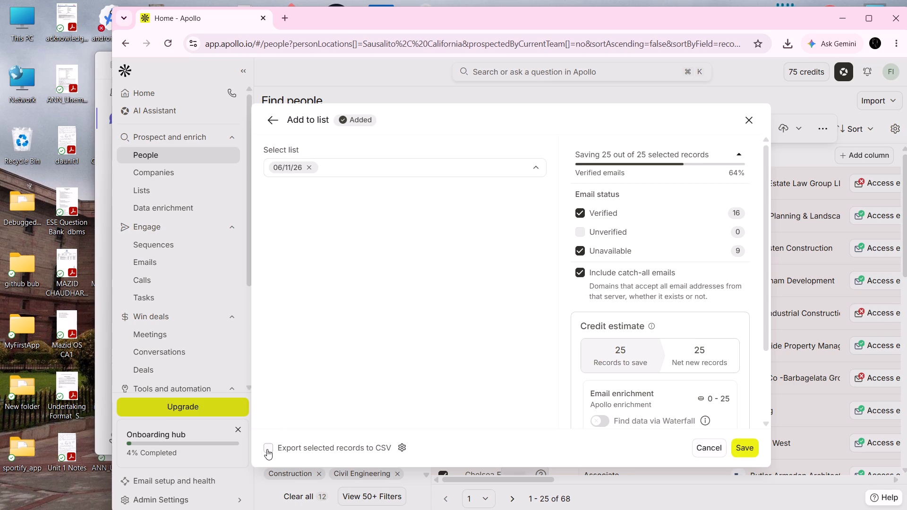
{"action": "left_click", "coordinate": [743, 451]}
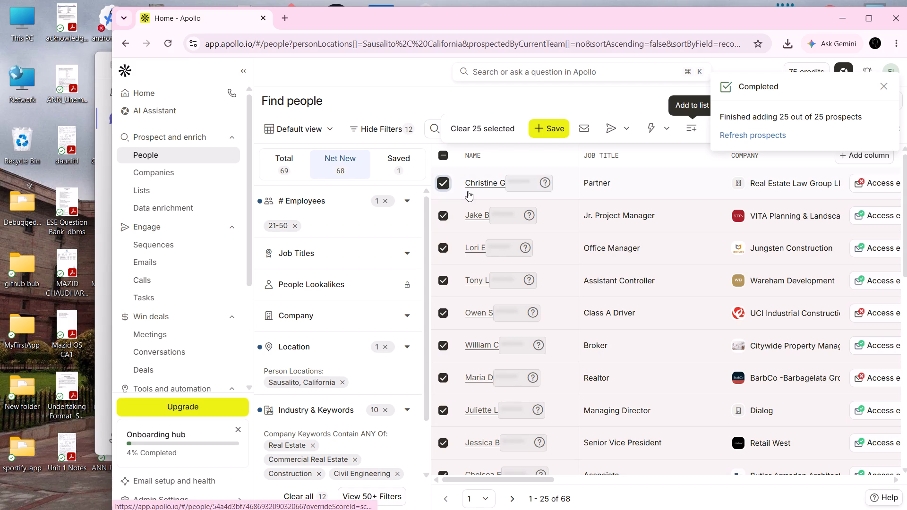
On page 2 of the net new results, select 25 people with a maximum of 1 person per company.
{"action": "left_click", "coordinate": [513, 498]}
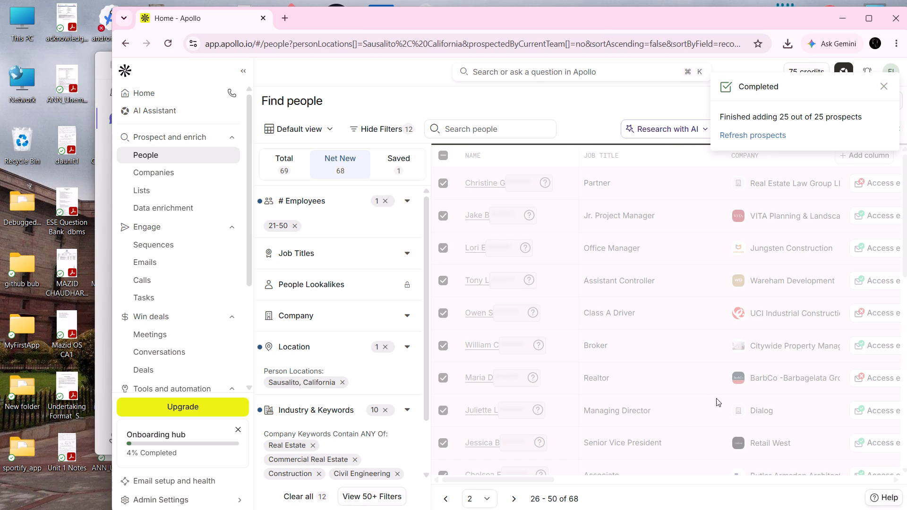
{"action": "left_click", "coordinate": [884, 85]}
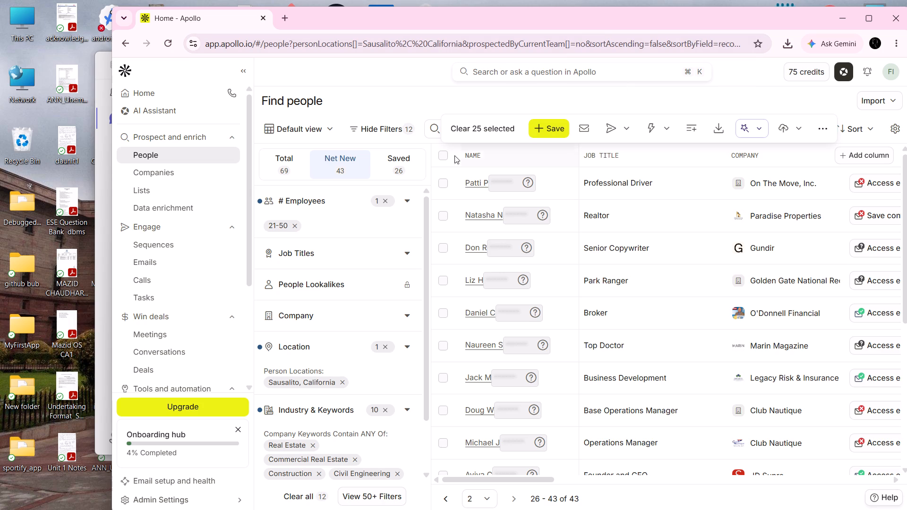
{"action": "left_click", "coordinate": [440, 156]}
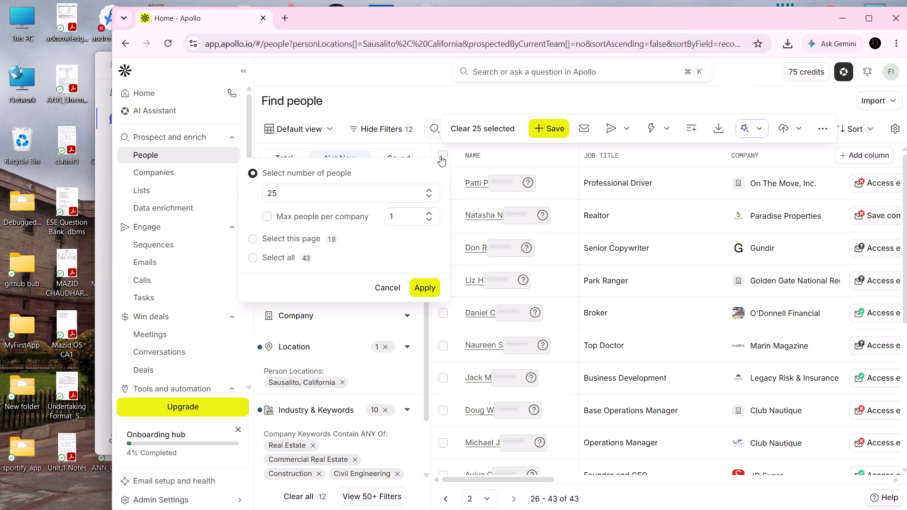
{"action": "left_click", "coordinate": [264, 216]}
{"action": "left_click", "coordinate": [436, 289]}
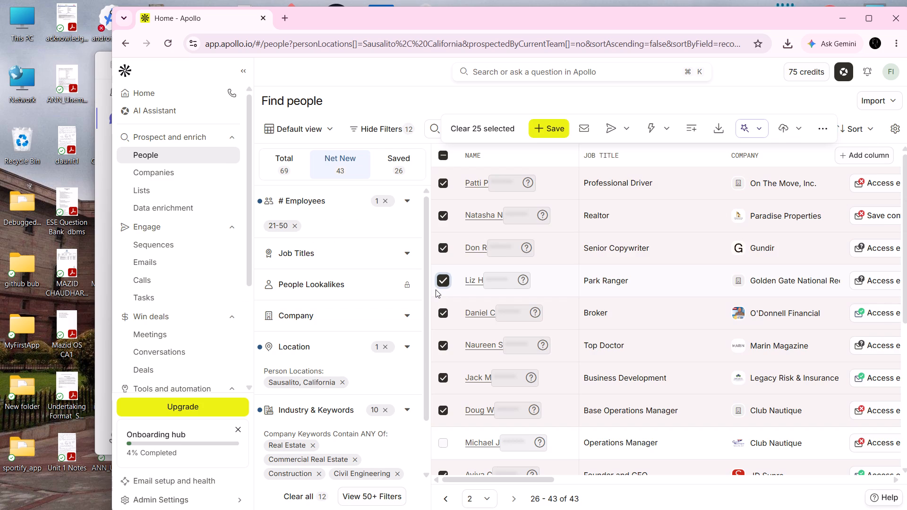
Add the 25 selected people to the existing 06/11/26 list with CSV export enabled, and save.
{"action": "left_click", "coordinate": [691, 125]}
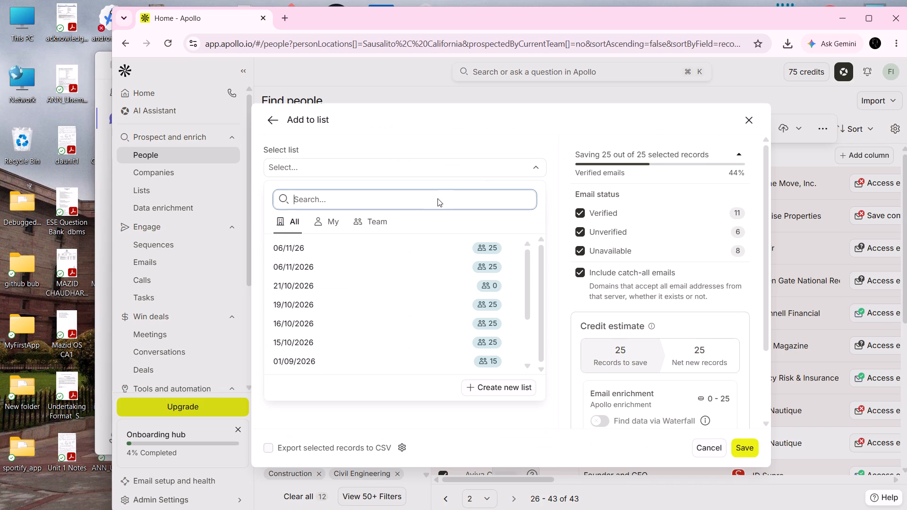
{"action": "left_click", "coordinate": [402, 245]}
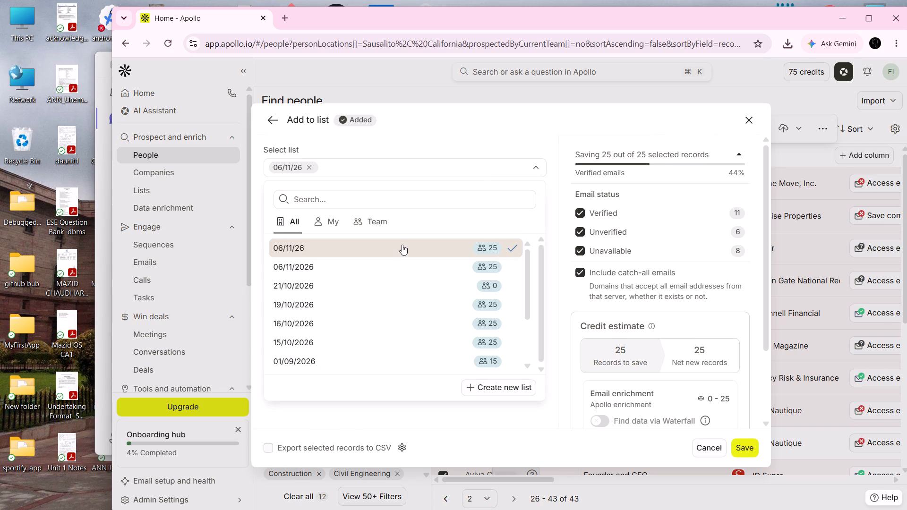
{"action": "left_click", "coordinate": [268, 442]}
{"action": "left_click", "coordinate": [268, 446]}
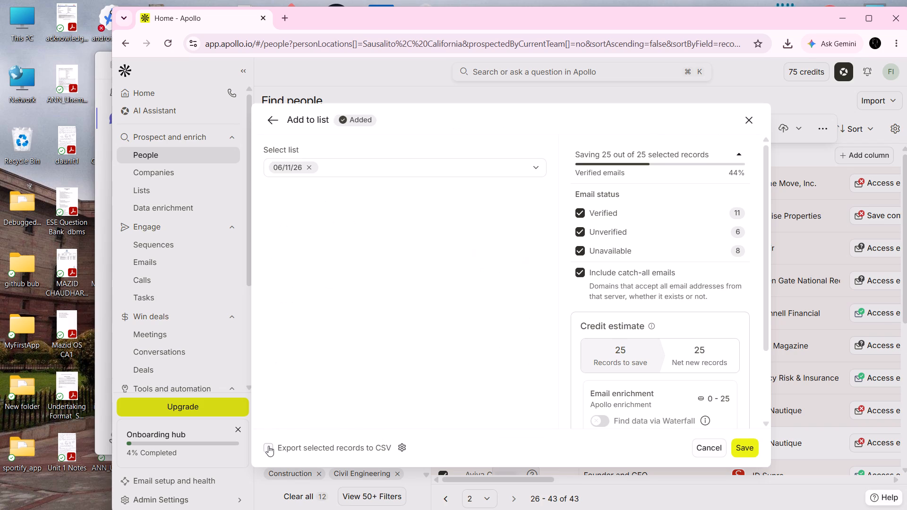
{"action": "left_click", "coordinate": [751, 444]}
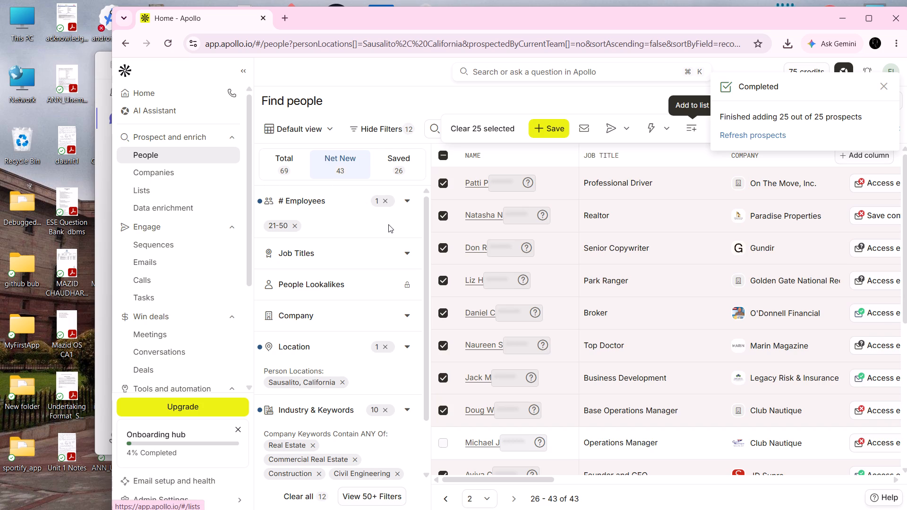
Go back to the first page of the net new people results.
{"action": "left_click", "coordinate": [513, 498]}
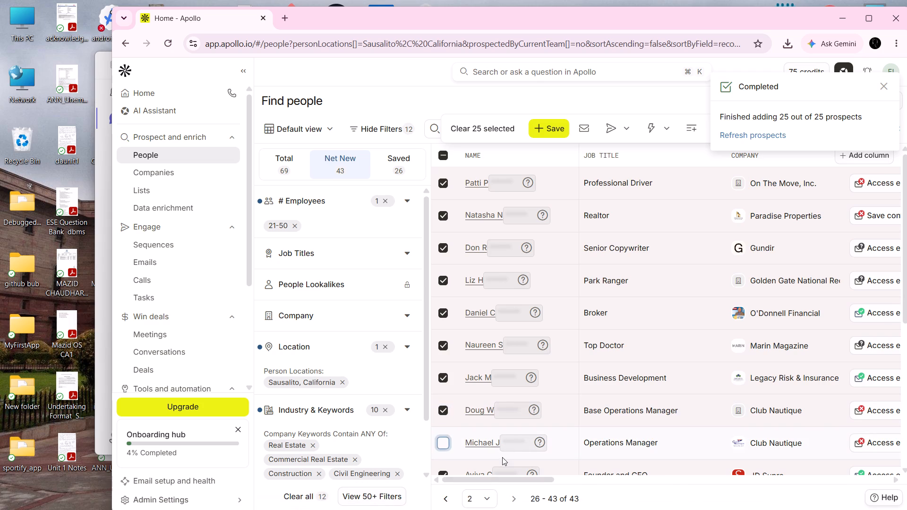
{"action": "left_click", "coordinate": [446, 497]}
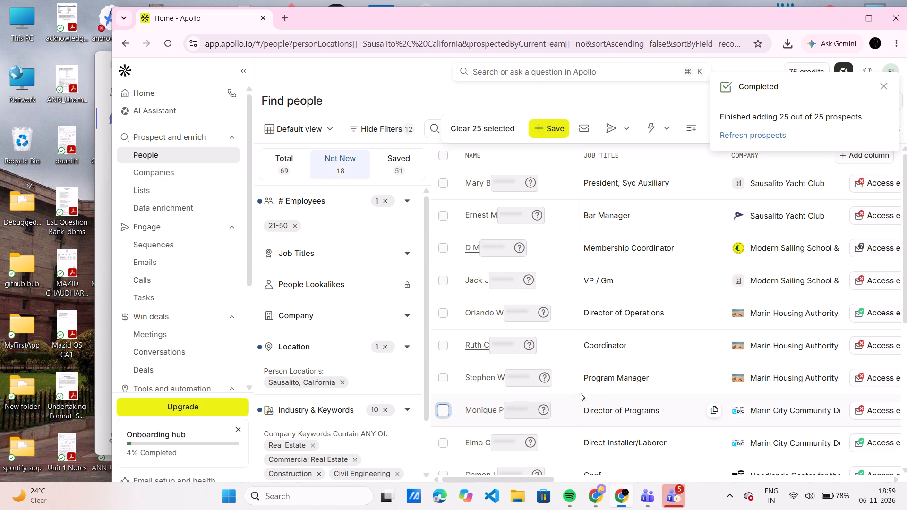
Check the 06/11/26 entry in the saved people lists, including its record count, last modification and export option.
{"action": "left_click", "coordinate": [171, 190]}
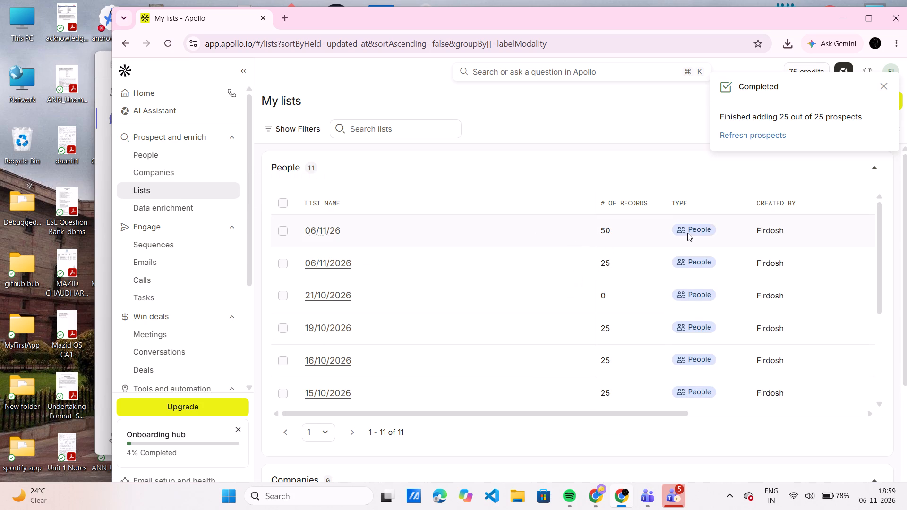
{"action": "scroll", "coordinate": [687, 233], "scroll_direction": "left", "scroll_amount": 2}
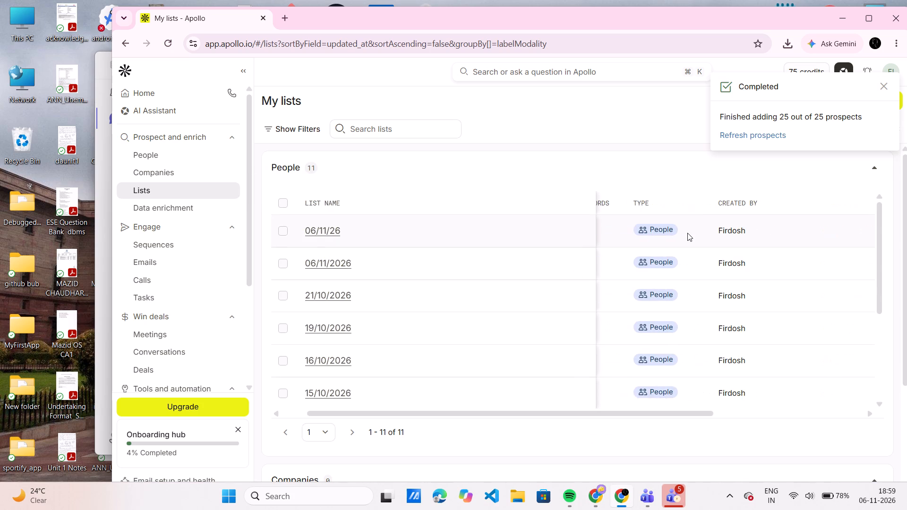
{"action": "scroll", "coordinate": [687, 233], "scroll_direction": "left", "scroll_amount": 2}
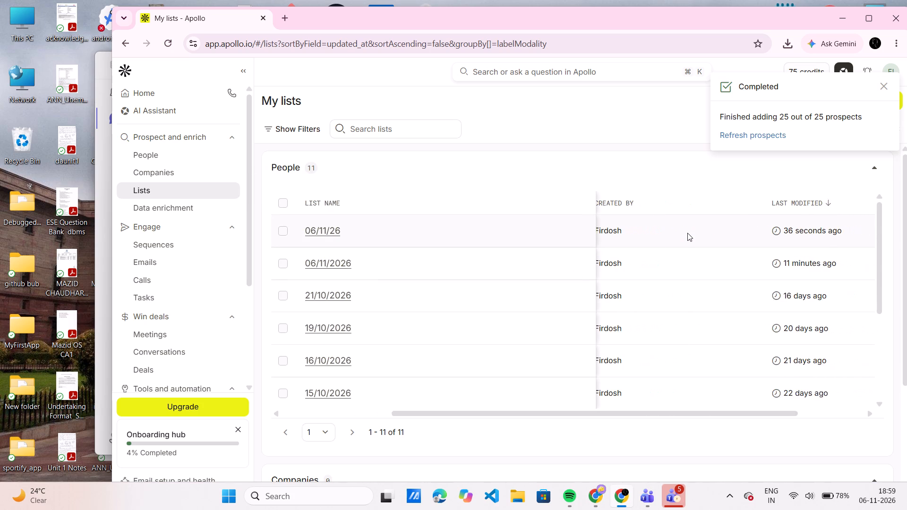
{"action": "scroll", "coordinate": [687, 233], "scroll_direction": "left", "scroll_amount": 4}
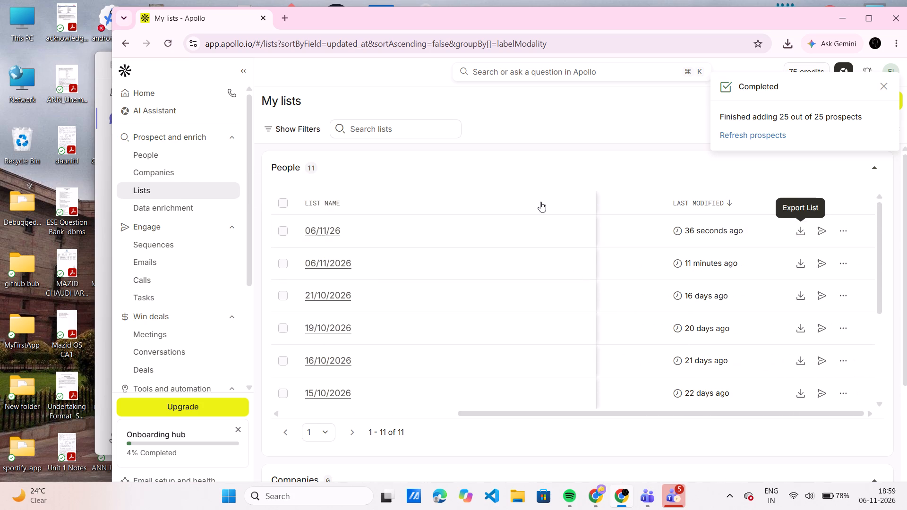
Return to the filtered people search and dismiss the completion notification.
{"action": "left_click", "coordinate": [198, 154]}
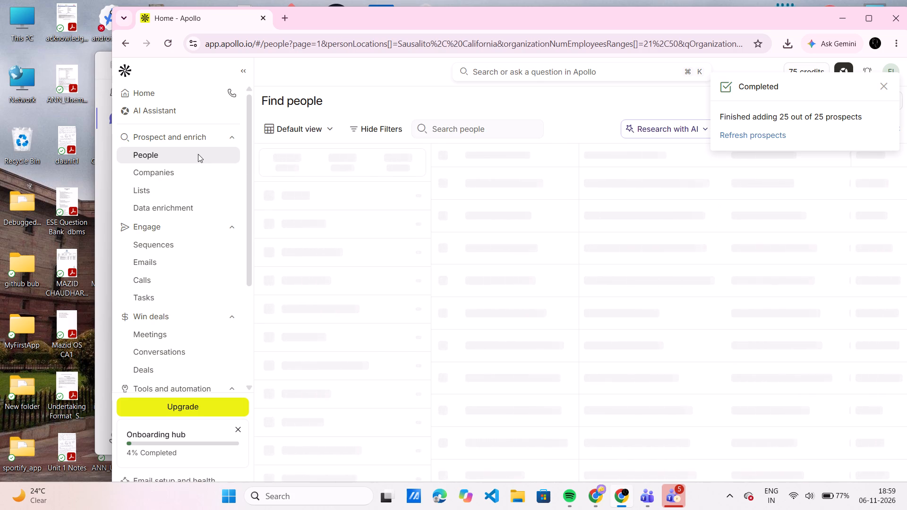
{"action": "left_click", "coordinate": [885, 86]}
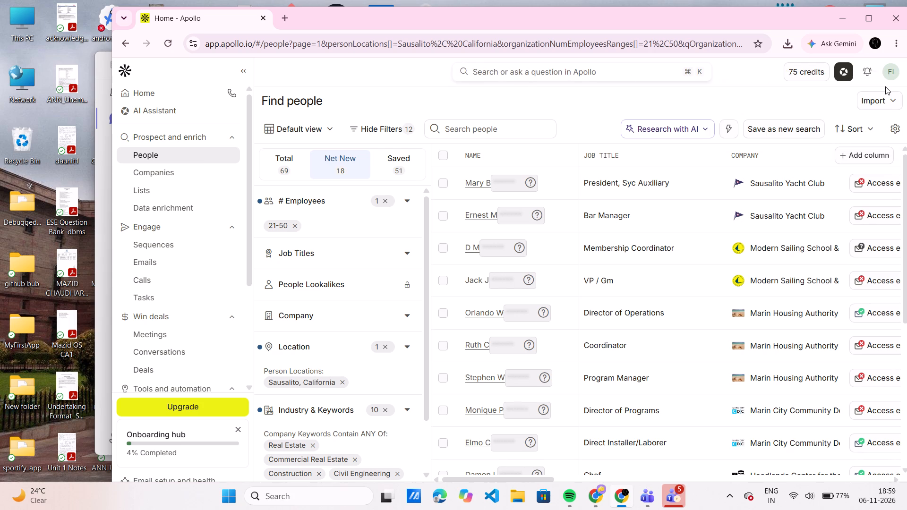
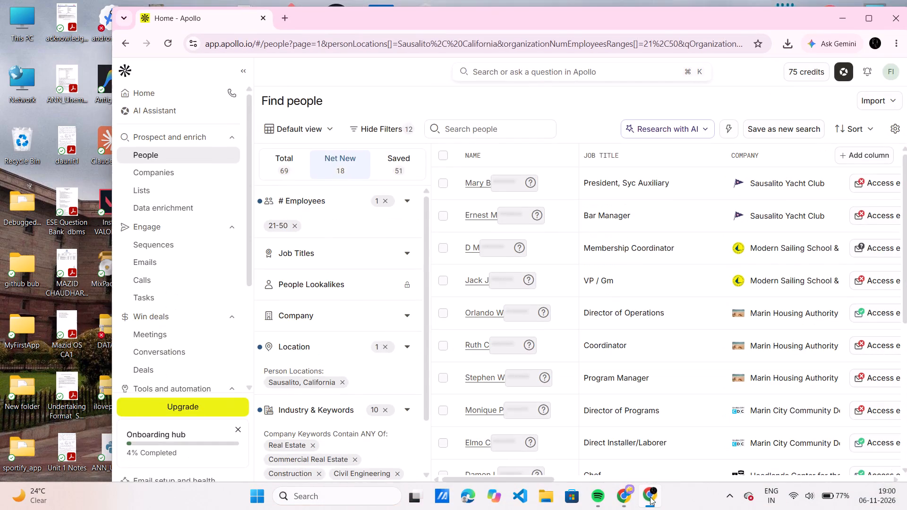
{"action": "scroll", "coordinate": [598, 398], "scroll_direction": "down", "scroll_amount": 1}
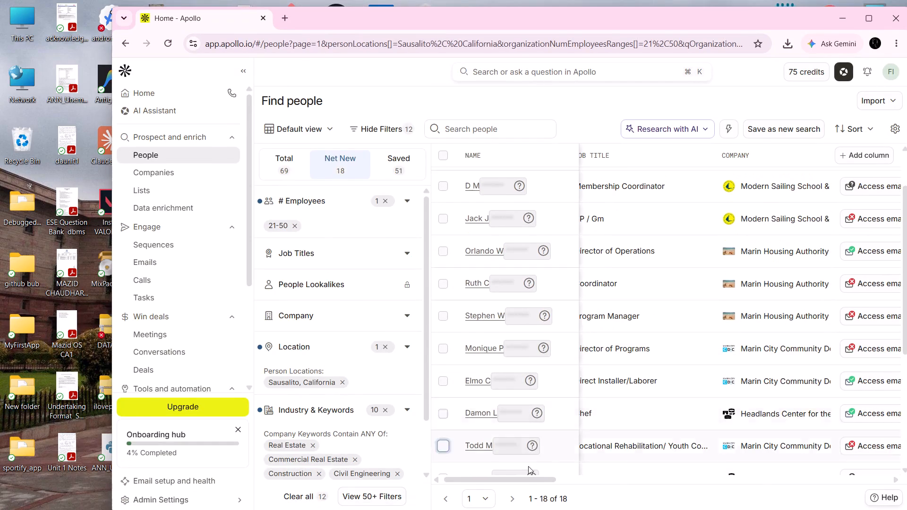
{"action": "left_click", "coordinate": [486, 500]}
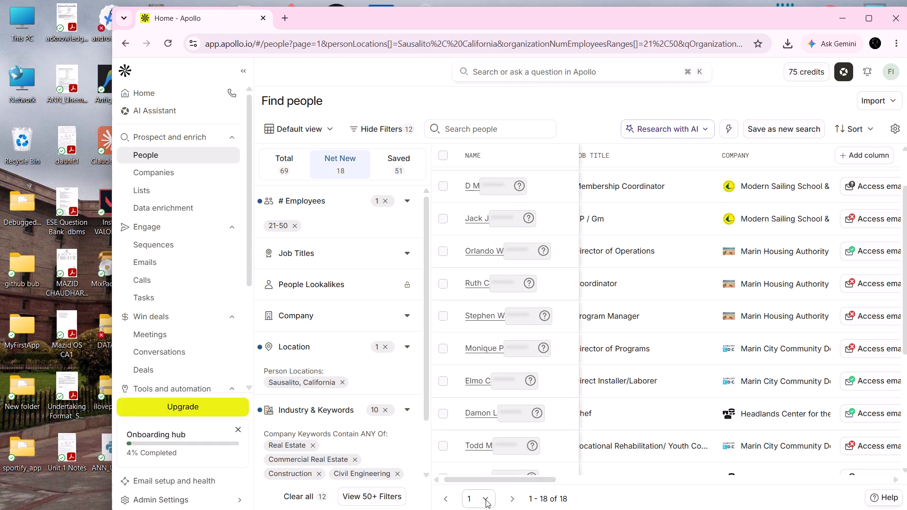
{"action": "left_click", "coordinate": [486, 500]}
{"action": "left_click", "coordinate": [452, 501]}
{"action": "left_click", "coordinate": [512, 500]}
Select from the 18 net new people with a maximum of 1 person per company.
{"action": "left_click", "coordinate": [441, 150]}
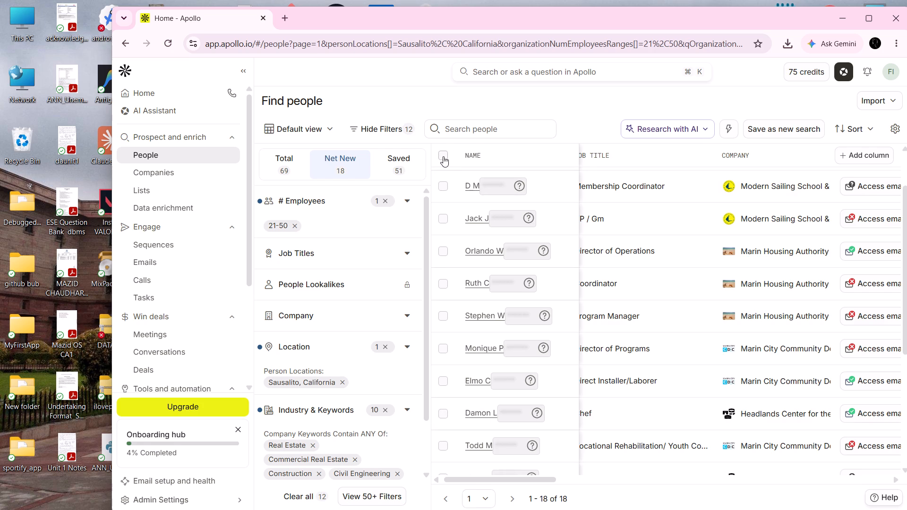
{"action": "left_click", "coordinate": [443, 156]}
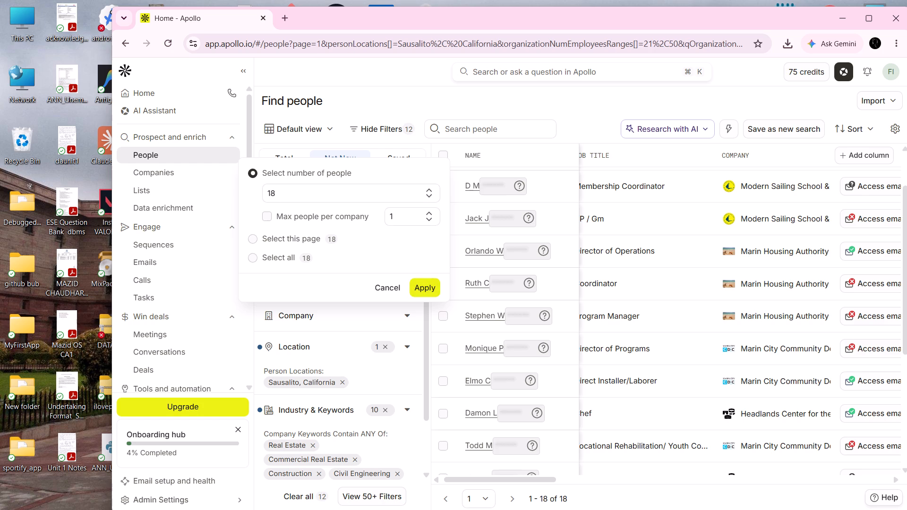
{"action": "left_click", "coordinate": [266, 215]}
{"action": "left_click", "coordinate": [428, 285]}
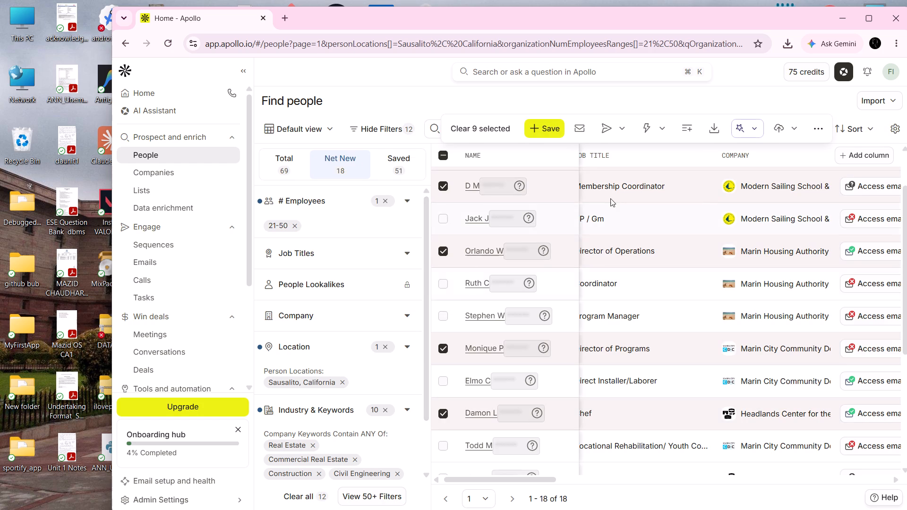
Add the selected people to the existing 06/11/26 list with CSV export enabled, save, and dismiss the export dialog.
{"action": "left_click", "coordinate": [687, 125]}
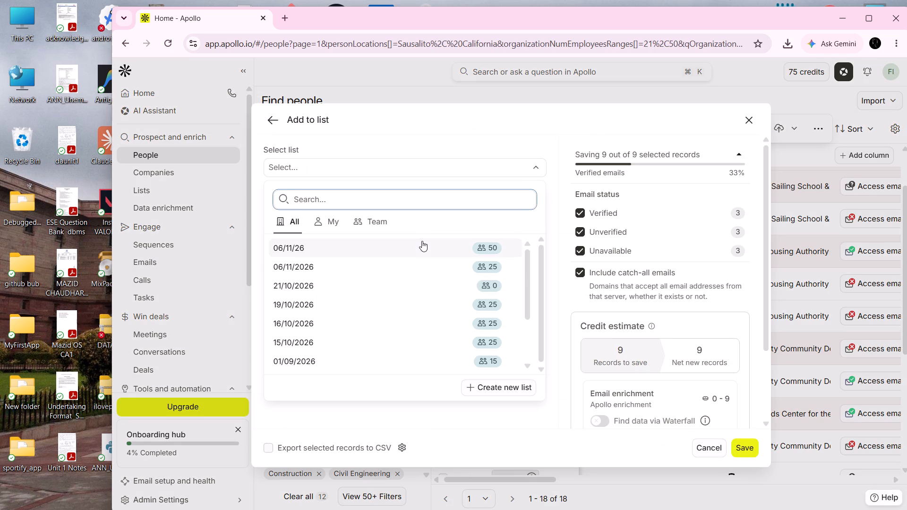
{"action": "left_click", "coordinate": [422, 241]}
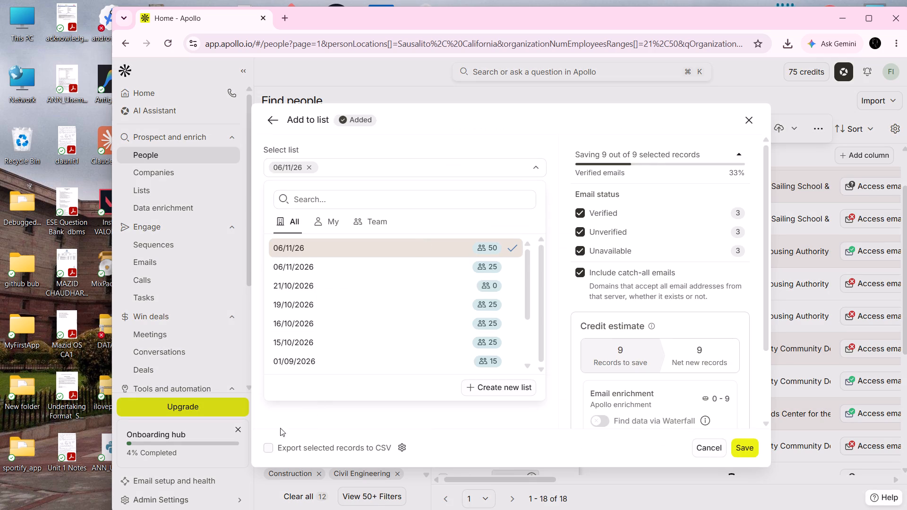
{"action": "left_click", "coordinate": [266, 445]}
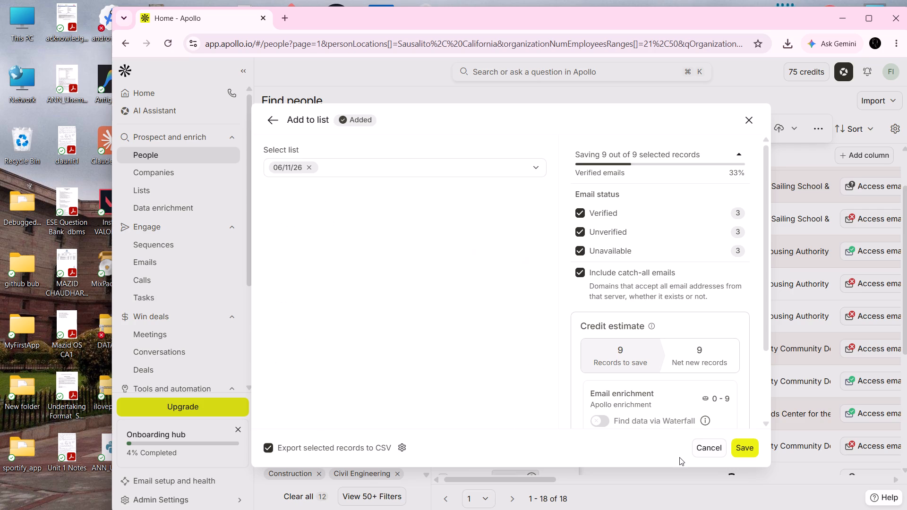
{"action": "left_click", "coordinate": [746, 447]}
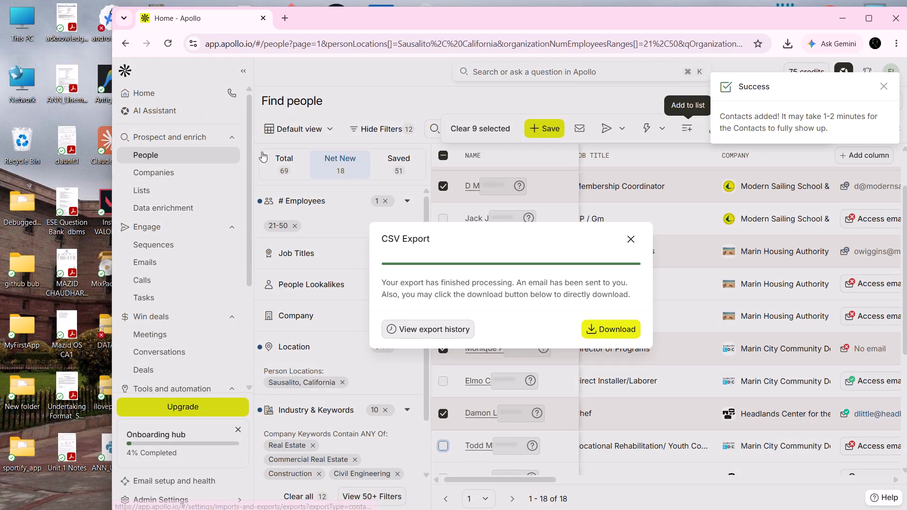
{"action": "left_click", "coordinate": [205, 219]}
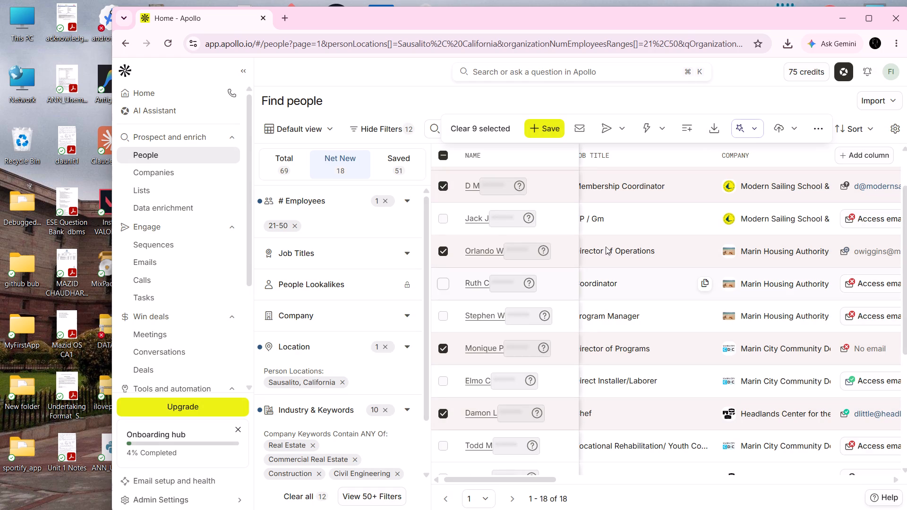
Export the saved 06/11/26 people list to CSV with verified emails only and download the file.
{"action": "left_click", "coordinate": [164, 190]}
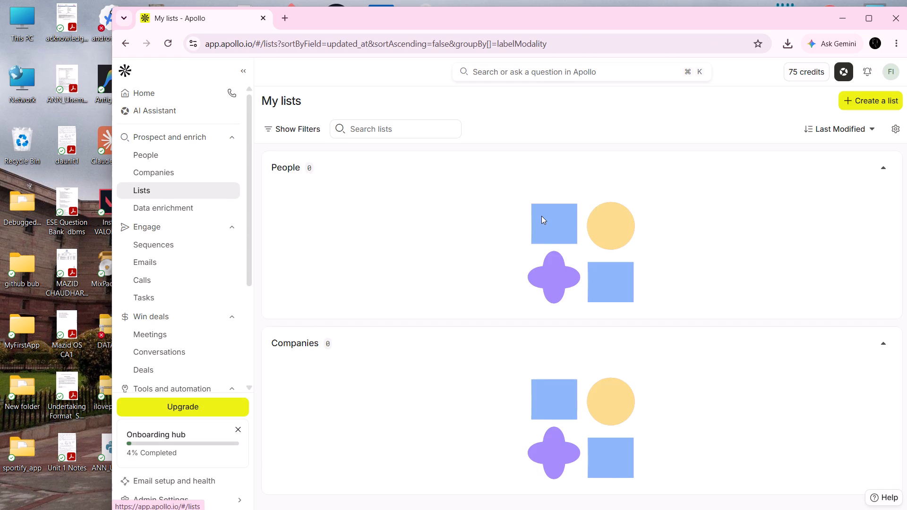
{"action": "scroll", "coordinate": [702, 233], "scroll_direction": "left", "scroll_amount": 5}
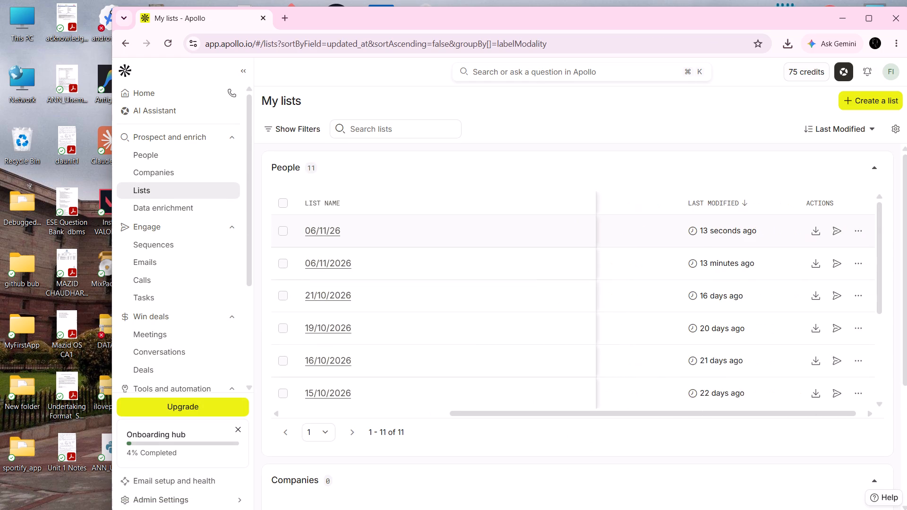
{"action": "scroll", "coordinate": [702, 233], "scroll_direction": "left", "scroll_amount": 2}
{"action": "left_click", "coordinate": [805, 231]}
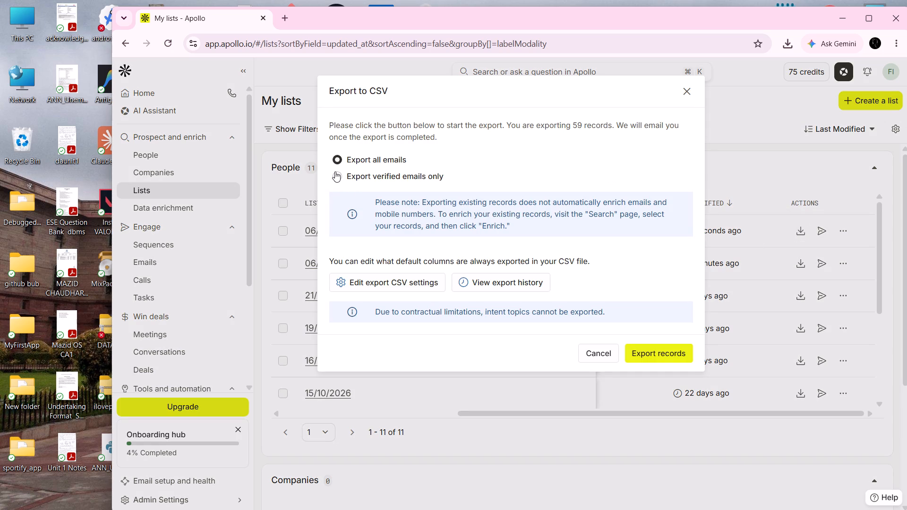
{"action": "left_click", "coordinate": [335, 171]}
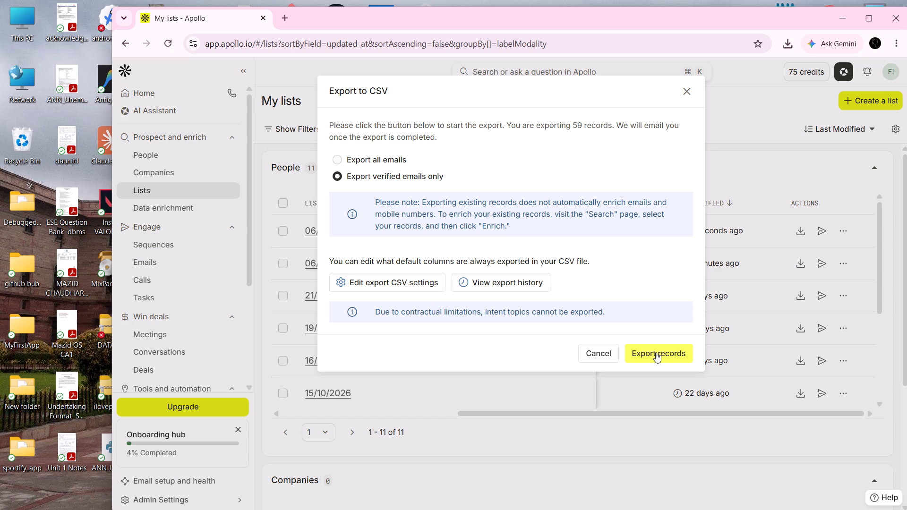
{"action": "left_click", "coordinate": [656, 352]}
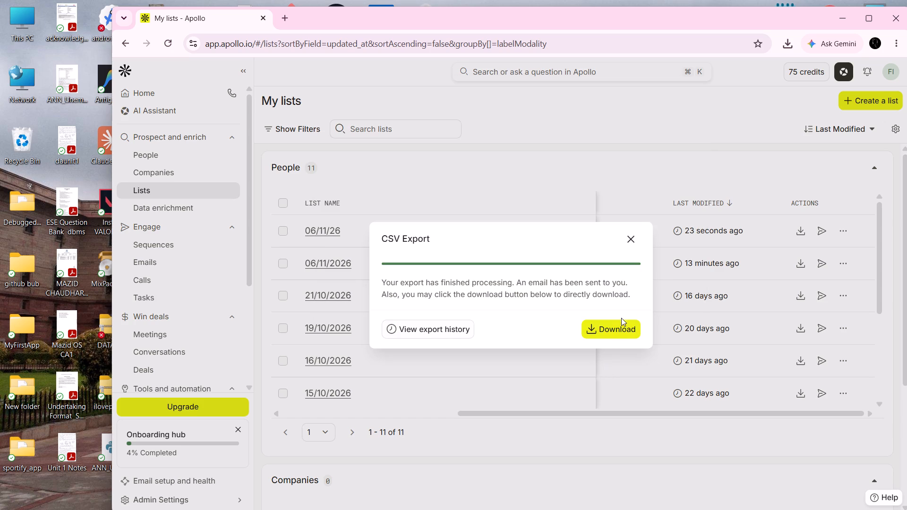
{"action": "left_click", "coordinate": [623, 330]}
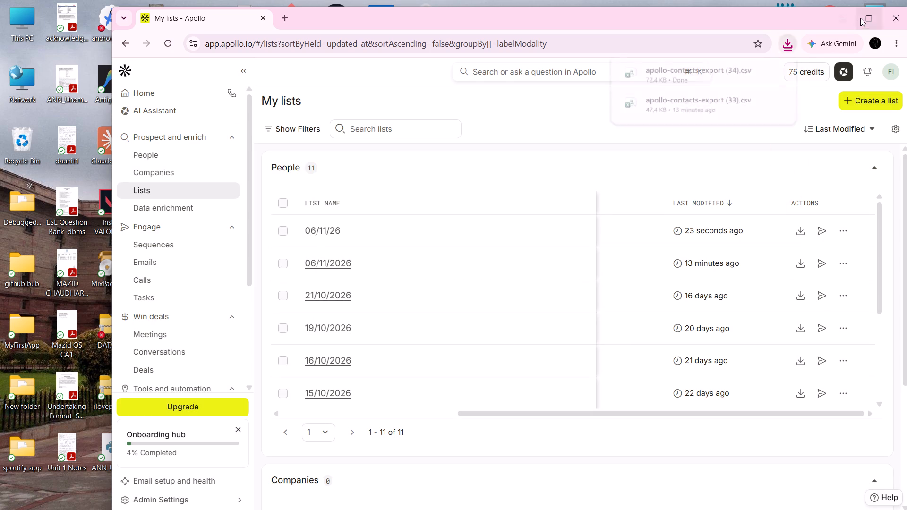
Minimize the browser window to reveal the desktop.
{"action": "left_click", "coordinate": [845, 15]}
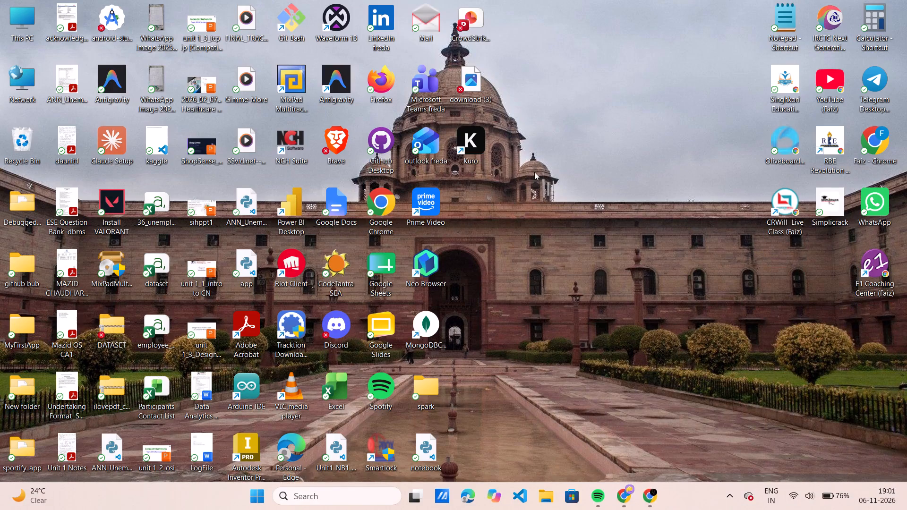
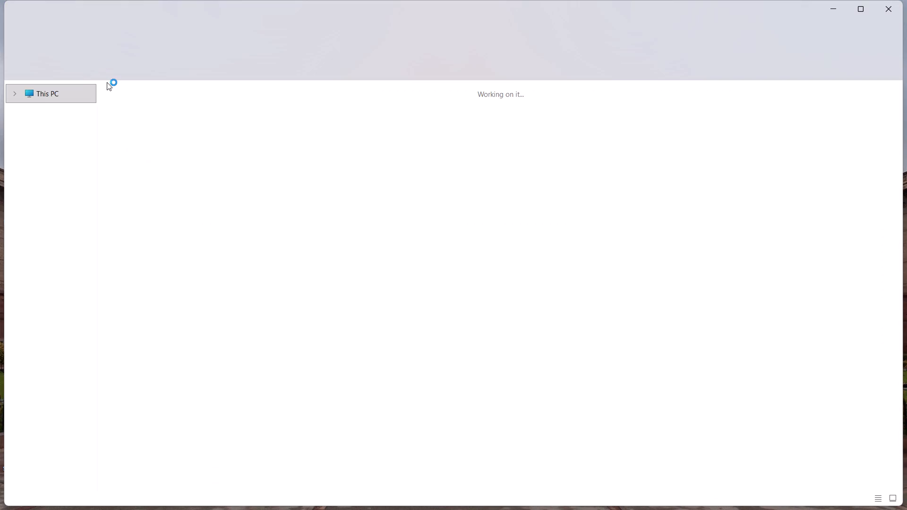
Open apollo-contacts-export (34) from the Downloads folder in Excel, review its contact rows, and close the file and minimize the folder window.
{"action": "left_click", "coordinate": [64, 129]}
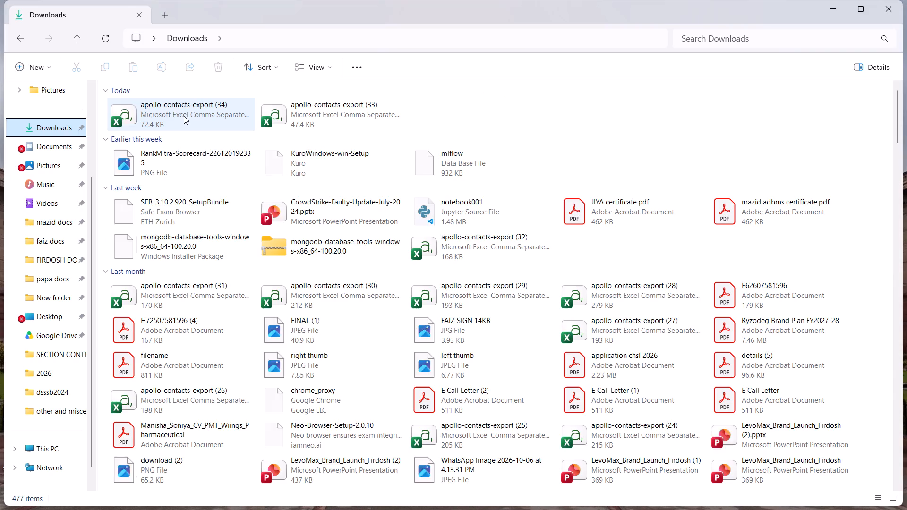
{"action": "double_click", "coordinate": [180, 115]}
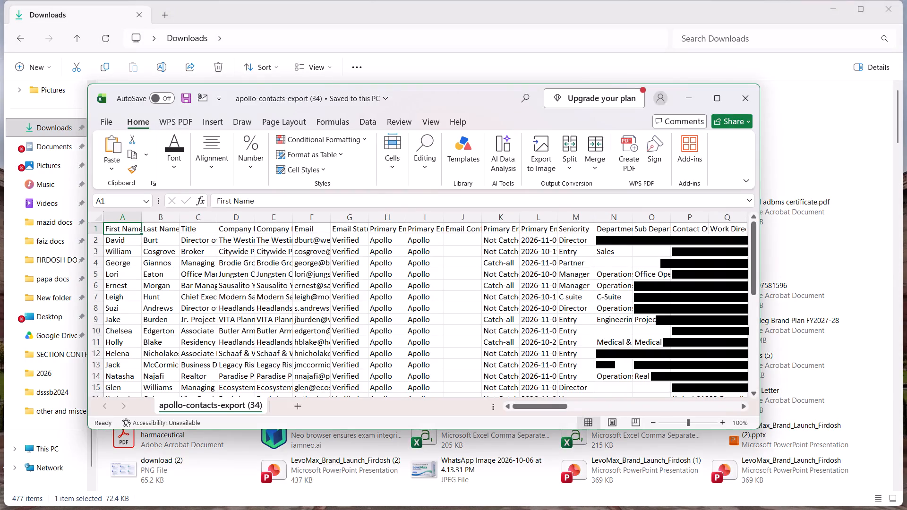
{"action": "scroll", "coordinate": [241, 292], "scroll_direction": "down", "scroll_amount": 6}
{"action": "scroll", "coordinate": [241, 292], "scroll_direction": "up", "scroll_amount": 2}
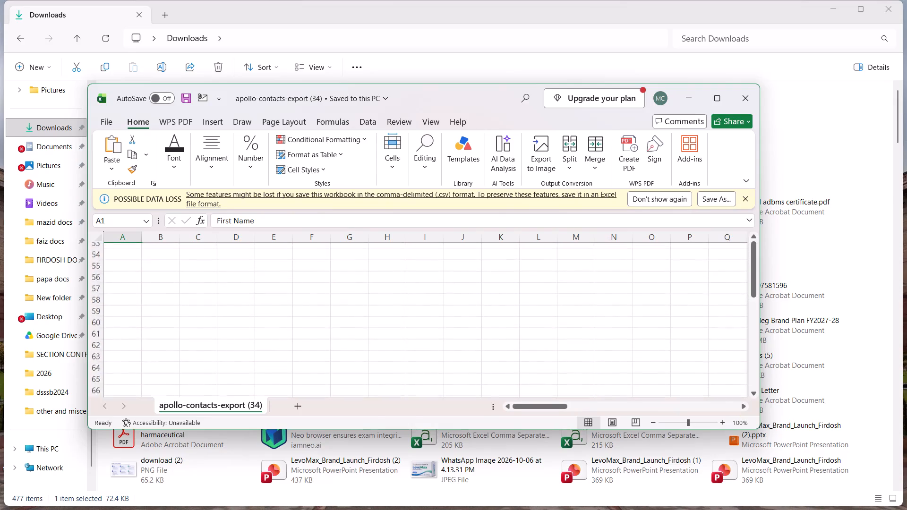
{"action": "scroll", "coordinate": [241, 292], "scroll_direction": "up", "scroll_amount": 8}
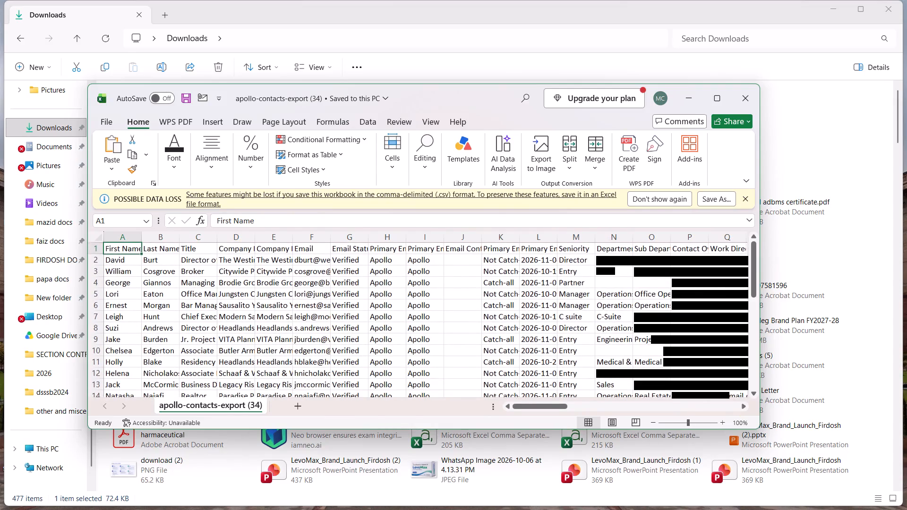
{"action": "scroll", "coordinate": [241, 292], "scroll_direction": "down", "scroll_amount": 6}
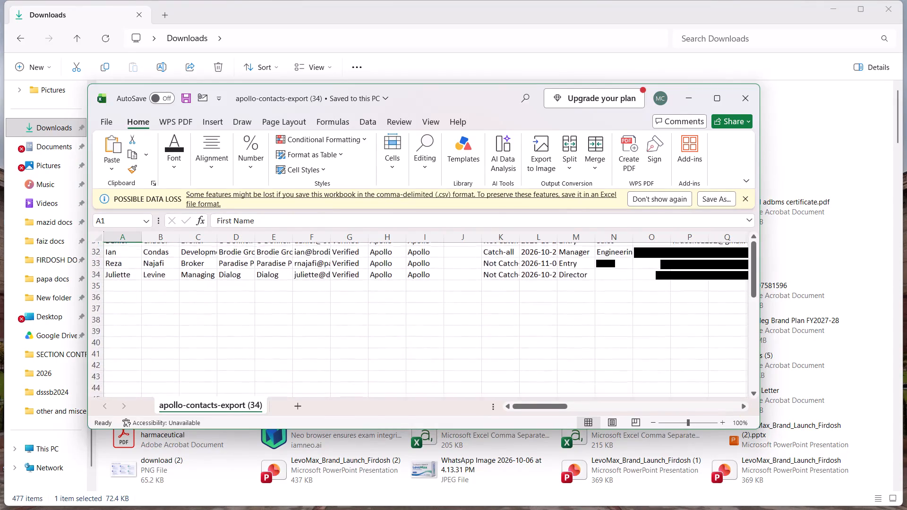
{"action": "scroll", "coordinate": [241, 292], "scroll_direction": "up", "scroll_amount": 5}
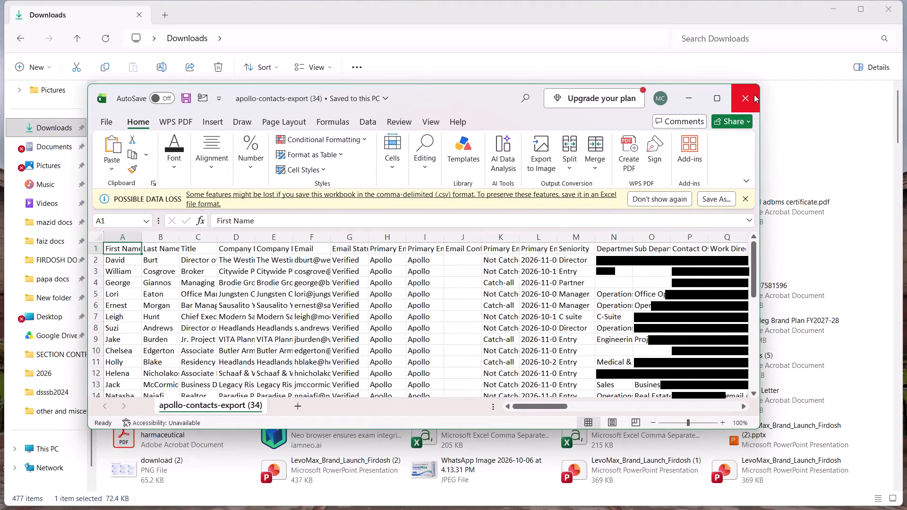
{"action": "left_click", "coordinate": [749, 94]}
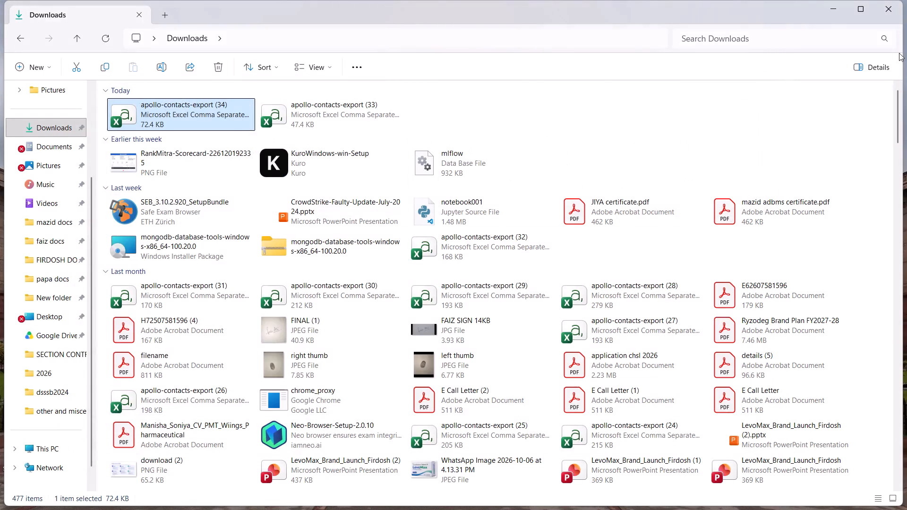
{"action": "left_click", "coordinate": [832, 6]}
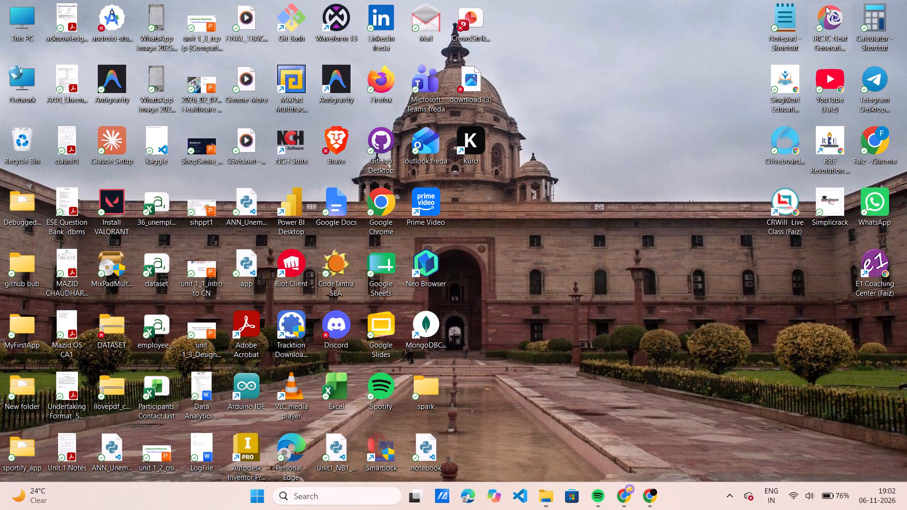
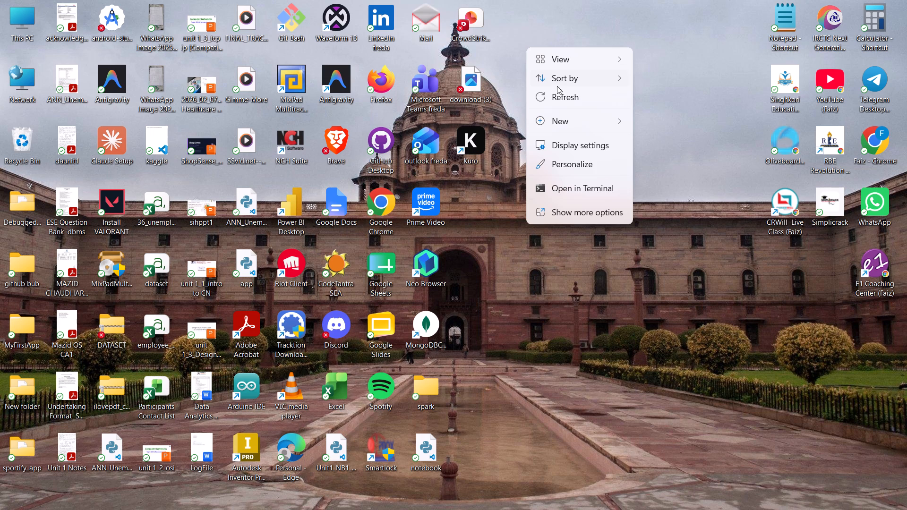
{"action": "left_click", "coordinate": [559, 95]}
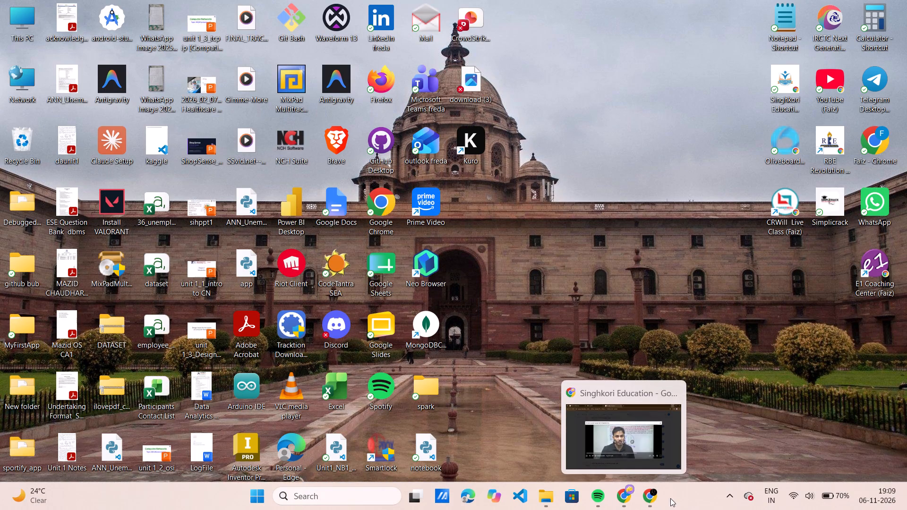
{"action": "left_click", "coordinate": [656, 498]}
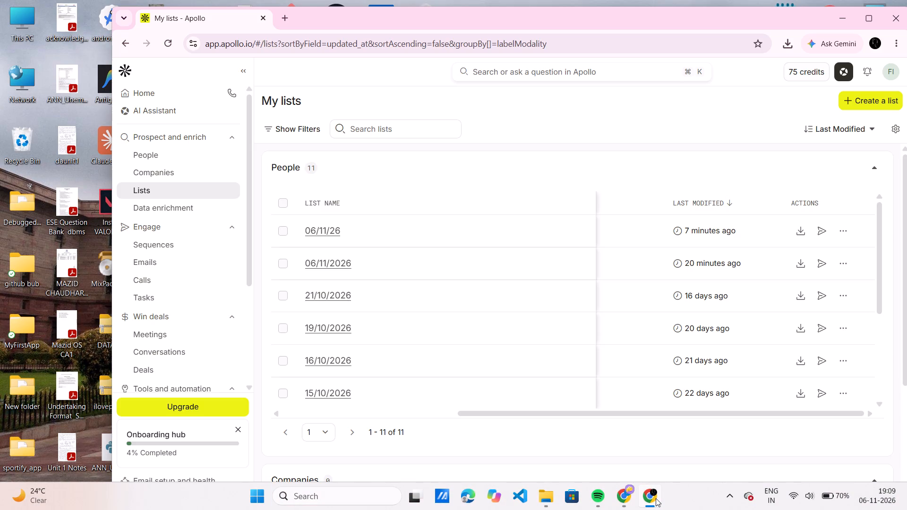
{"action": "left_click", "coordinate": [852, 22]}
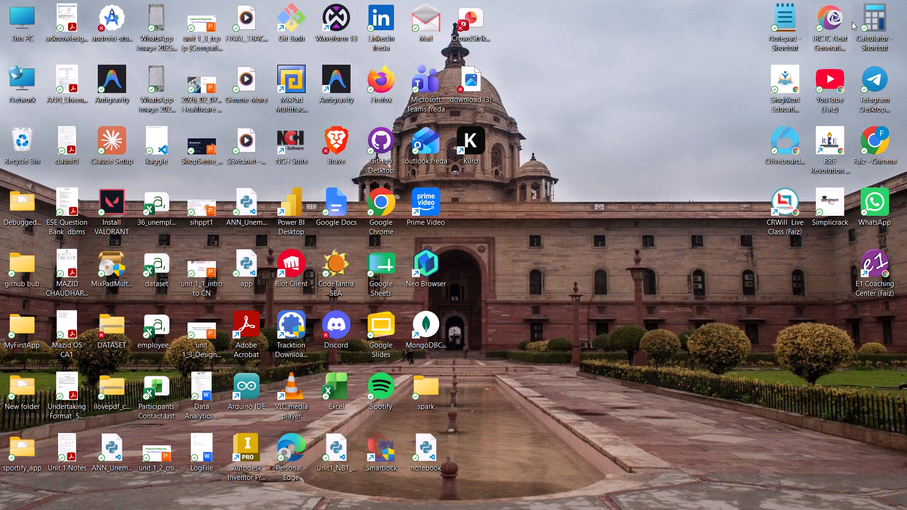